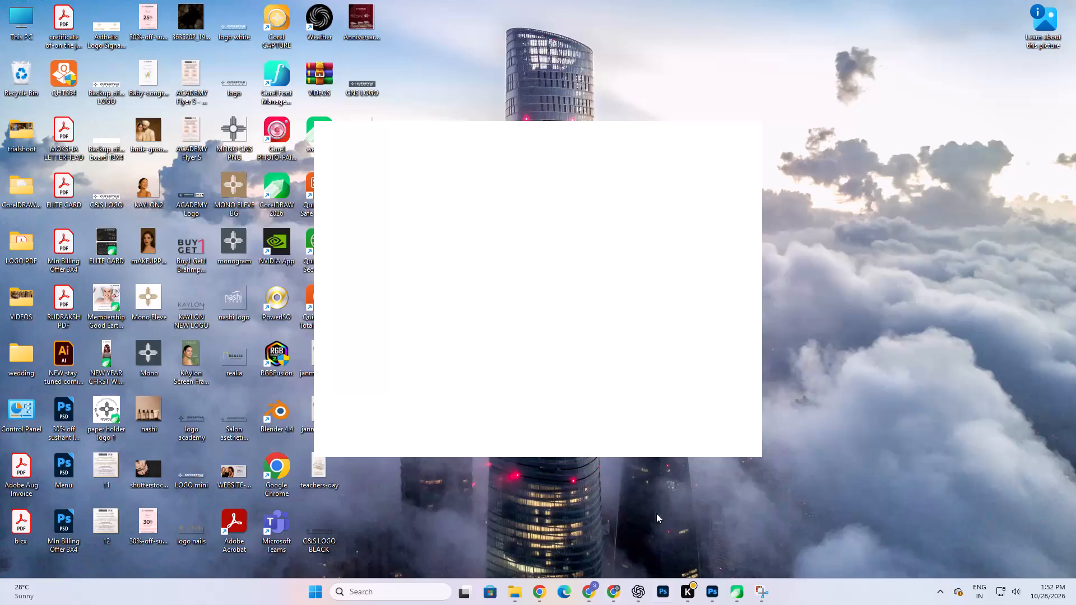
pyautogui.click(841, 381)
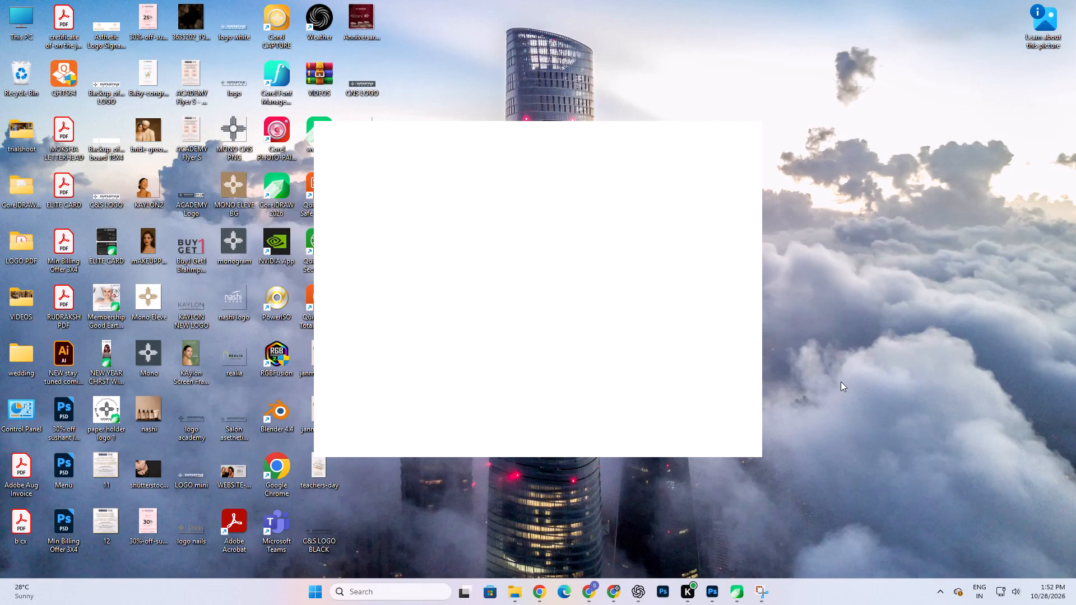
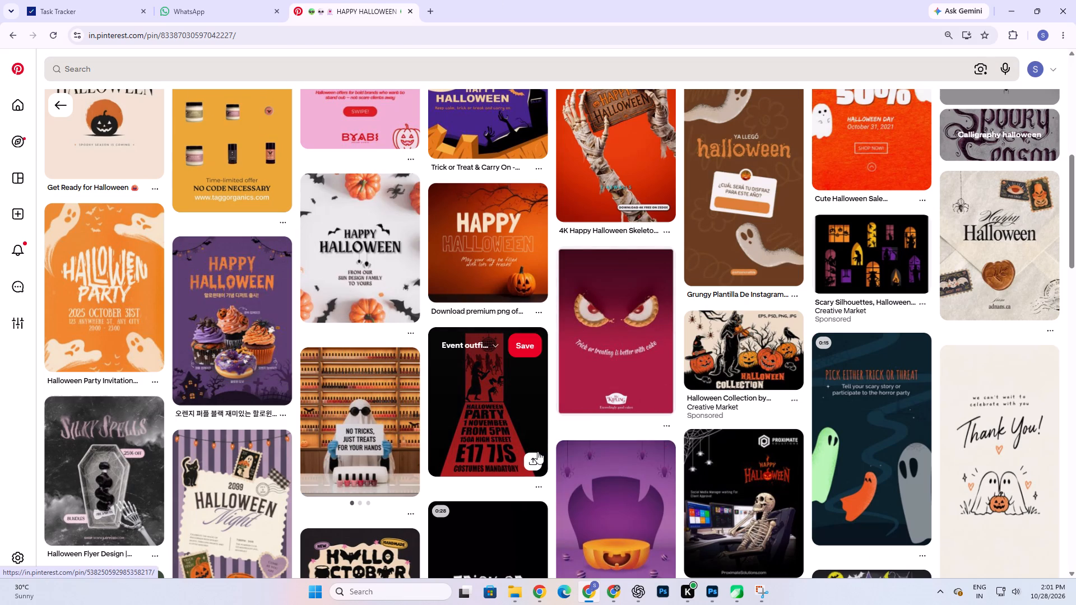
pyautogui.scroll(1, 574, 369)
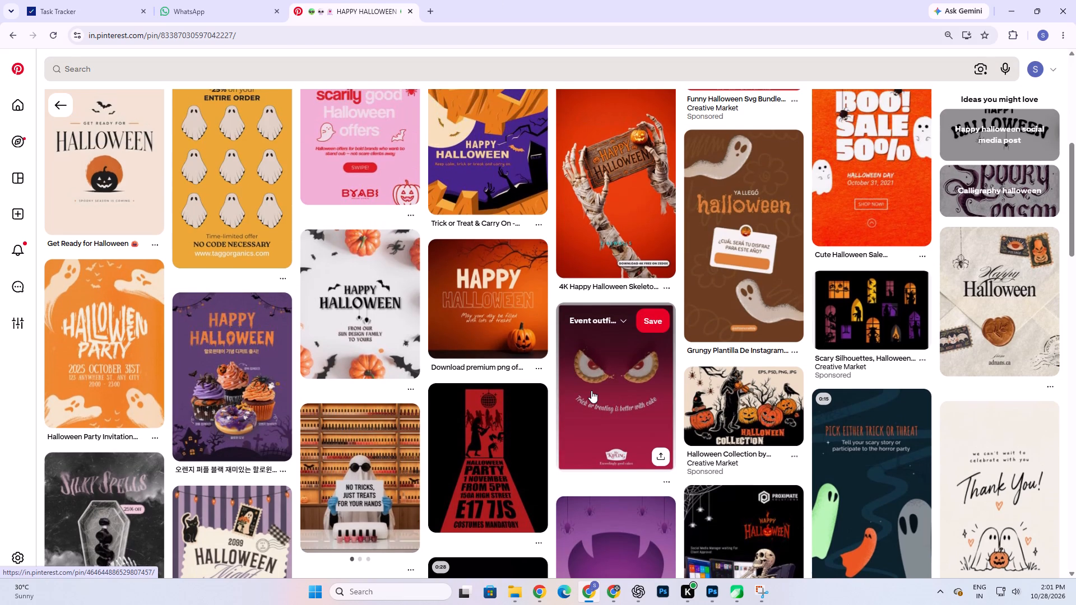
pyautogui.scroll(2, 591, 390)
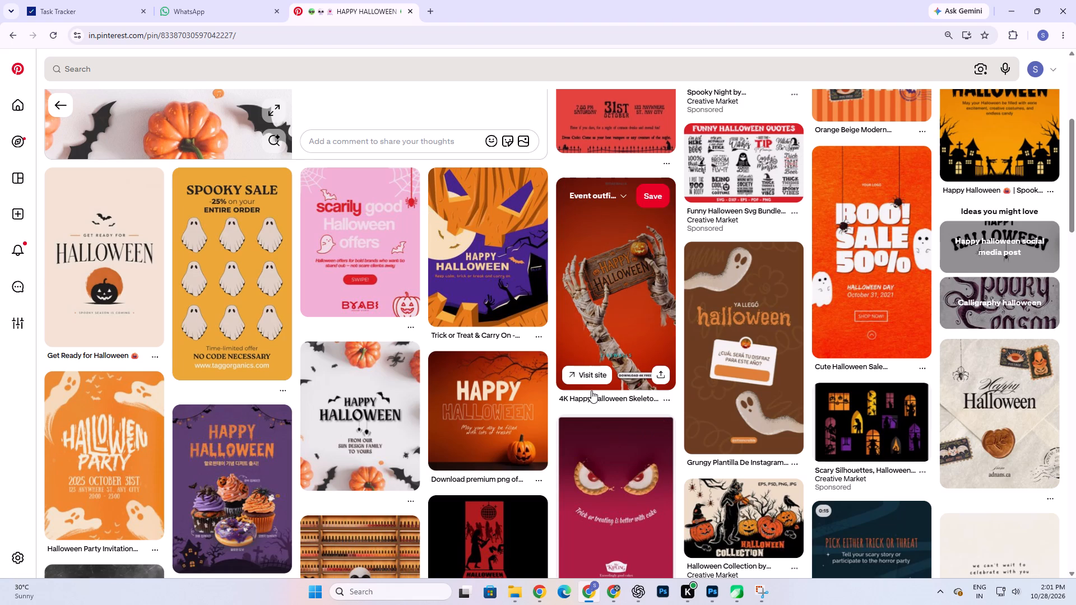
pyautogui.rightClick(96, 241)
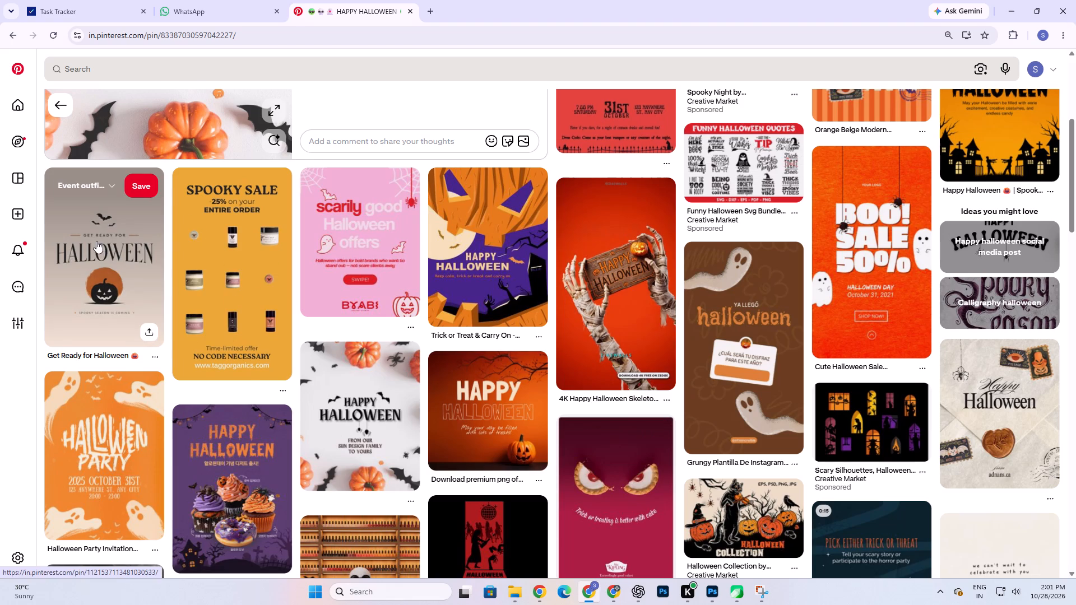
pyautogui.click(131, 249)
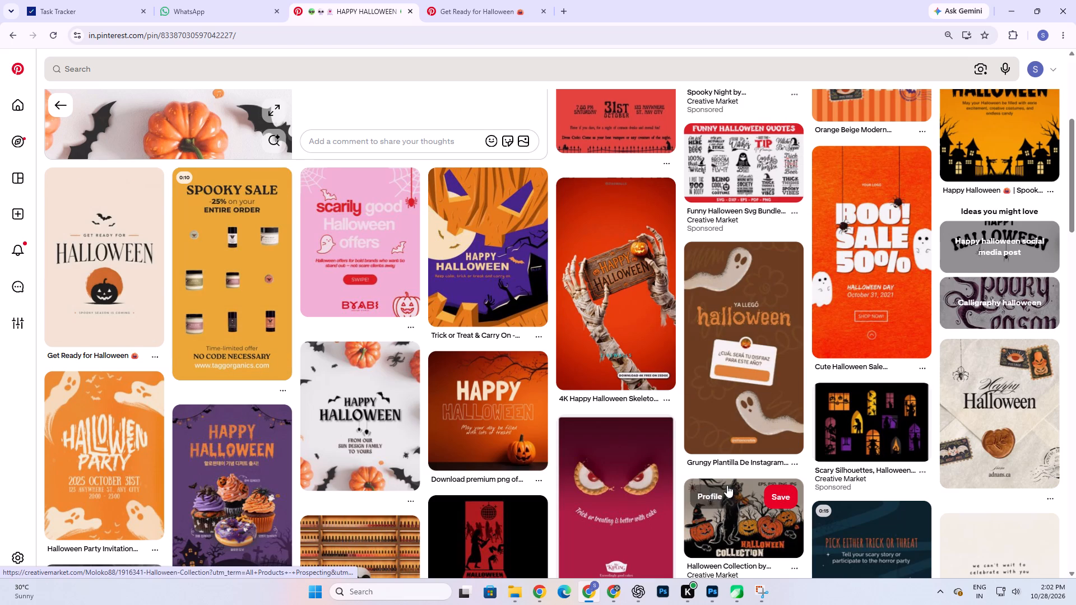
# Browse the related designs on the "Get Ready for Halloween" Pinterest pin page for Halloween poster and social post references.
pyautogui.scroll(6, 727, 485)
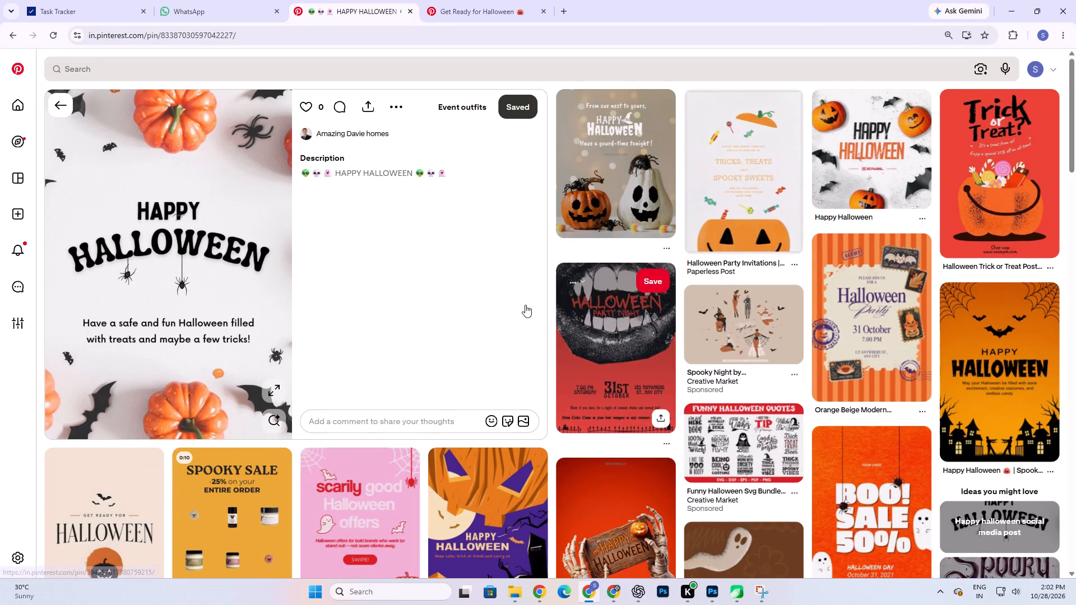
pyautogui.scroll(3, 485, 297)
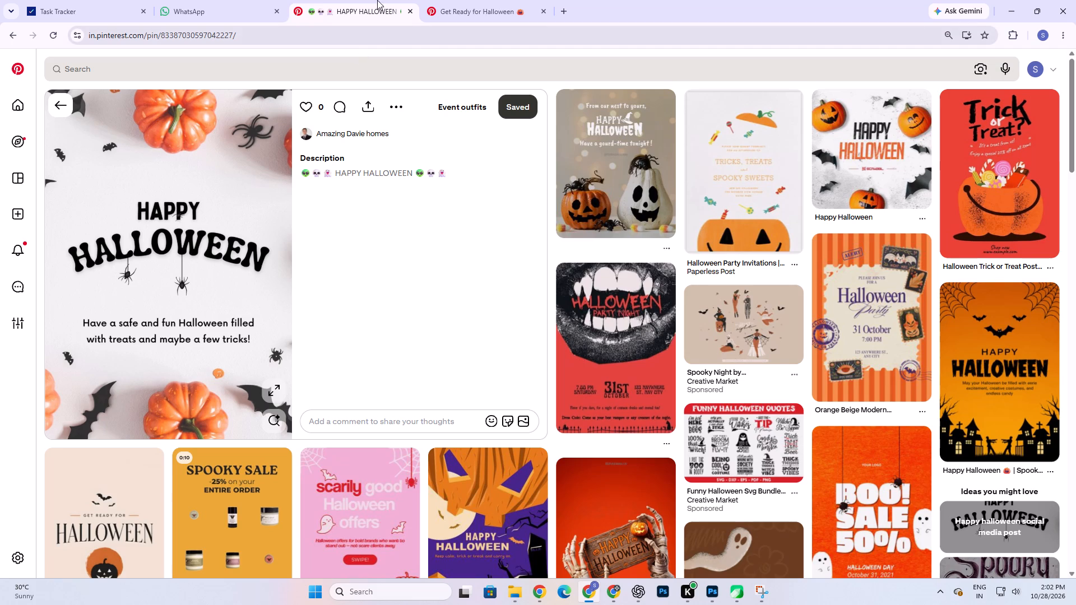
pyautogui.click(432, 0)
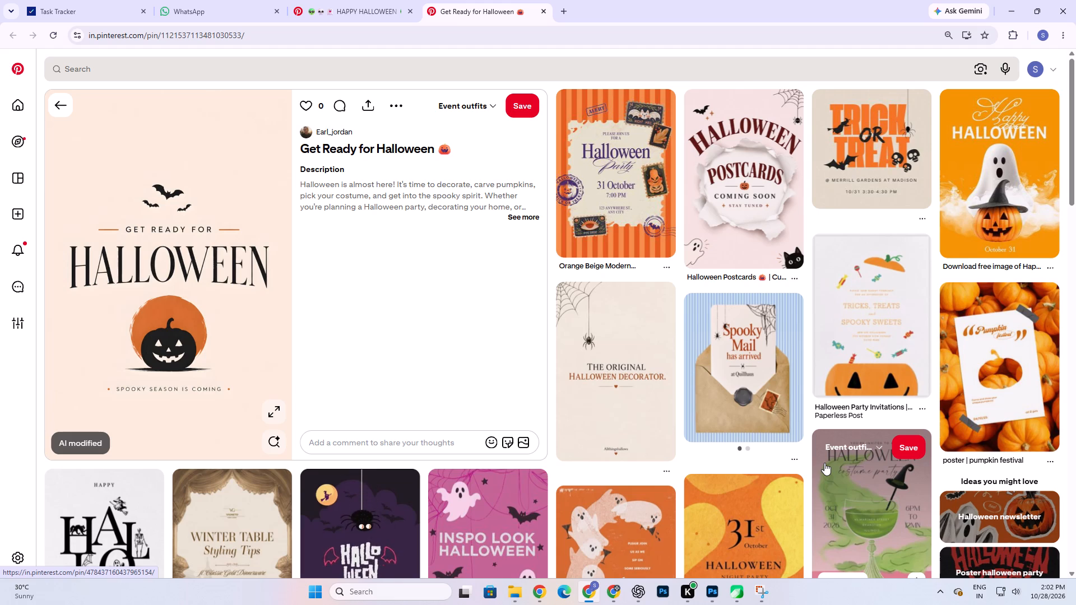
pyautogui.scroll(-2, 1015, 327)
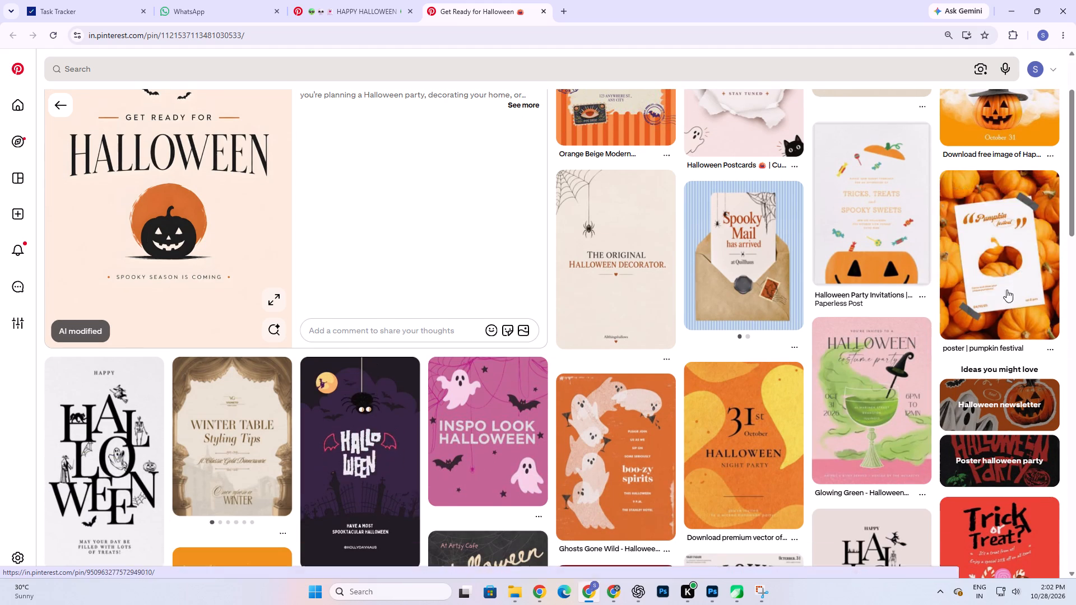
pyautogui.scroll(-3, 884, 384)
pyautogui.scroll(4, 882, 389)
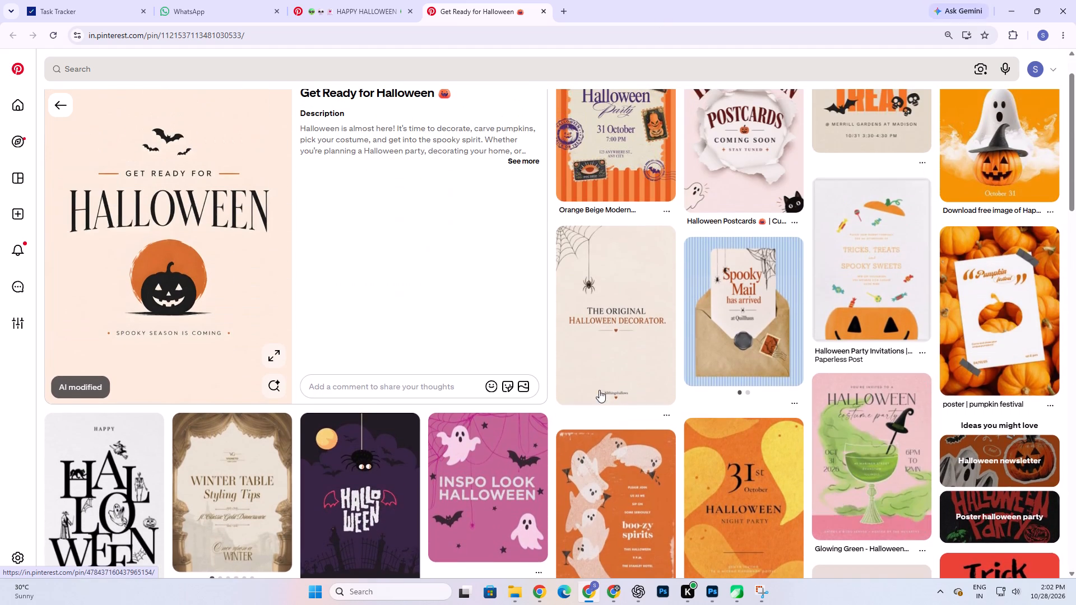
pyautogui.scroll(-2, 641, 398)
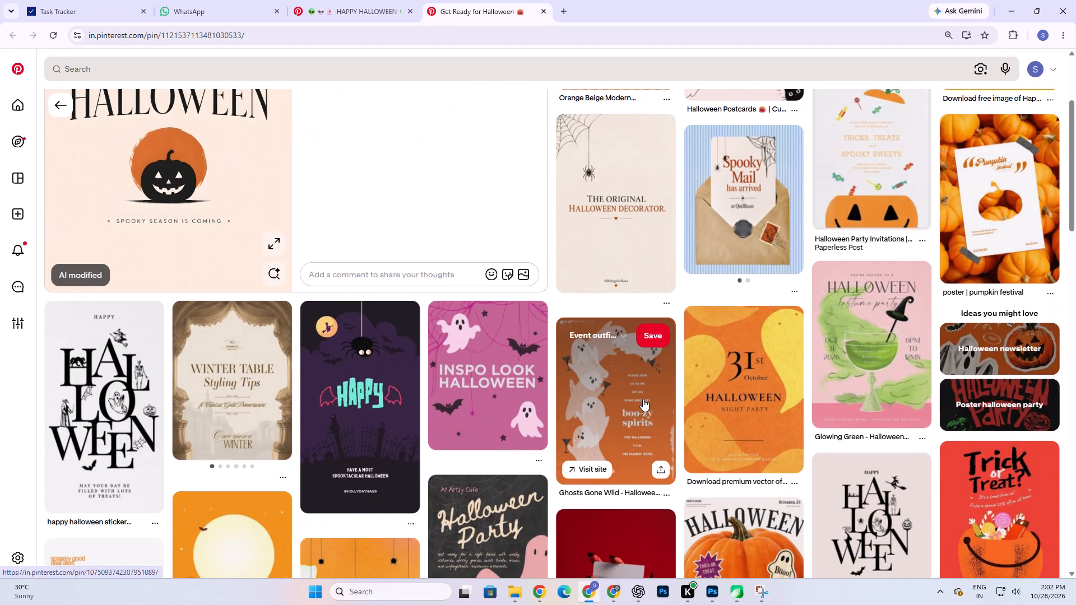
pyautogui.scroll(-5, 643, 399)
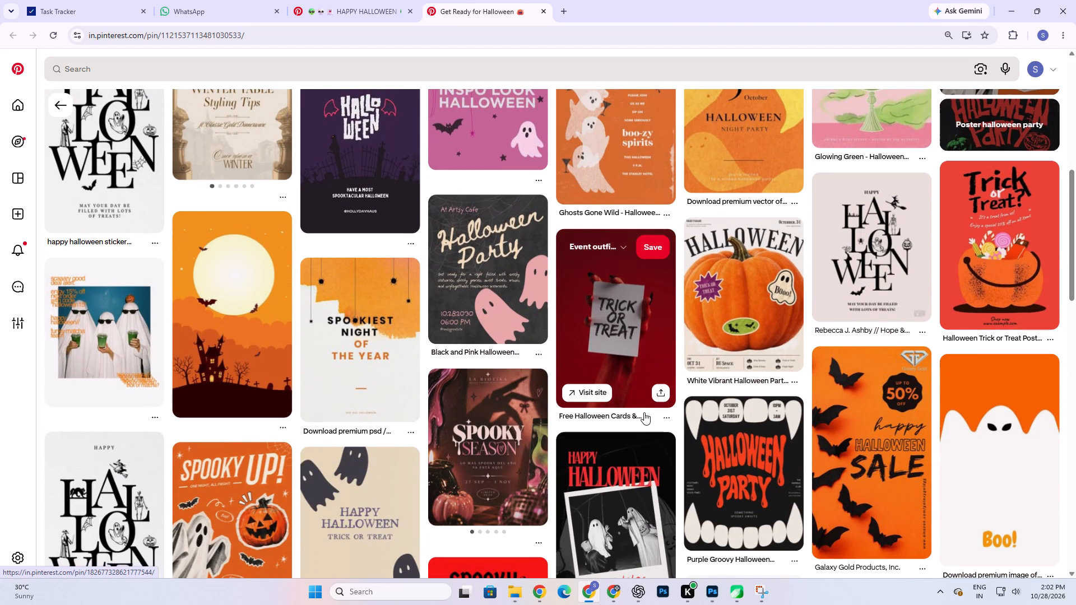
pyautogui.scroll(-1, 644, 412)
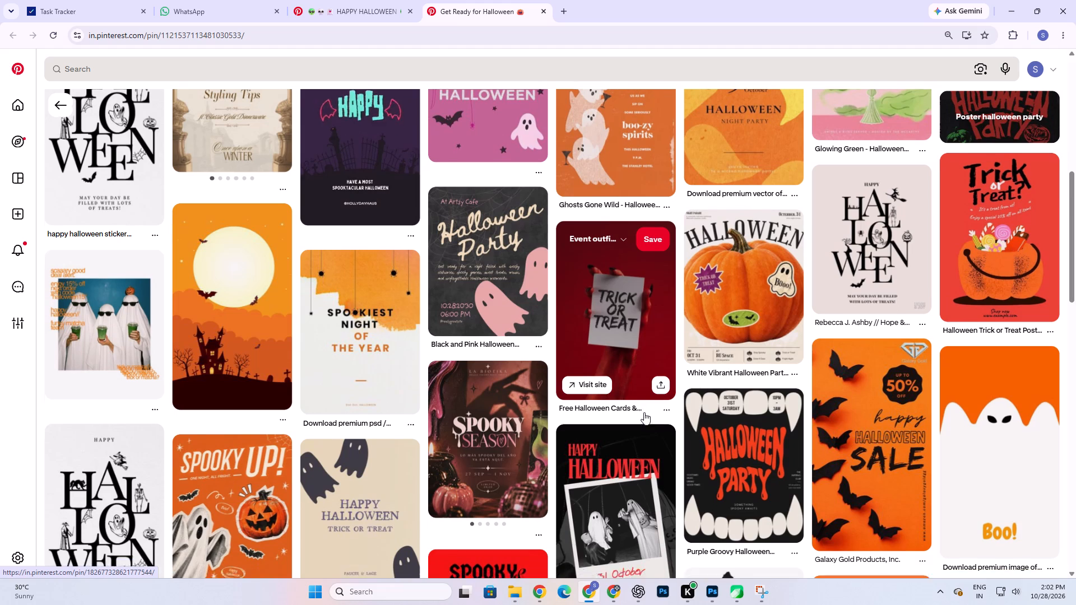
pyautogui.scroll(-3, 661, 474)
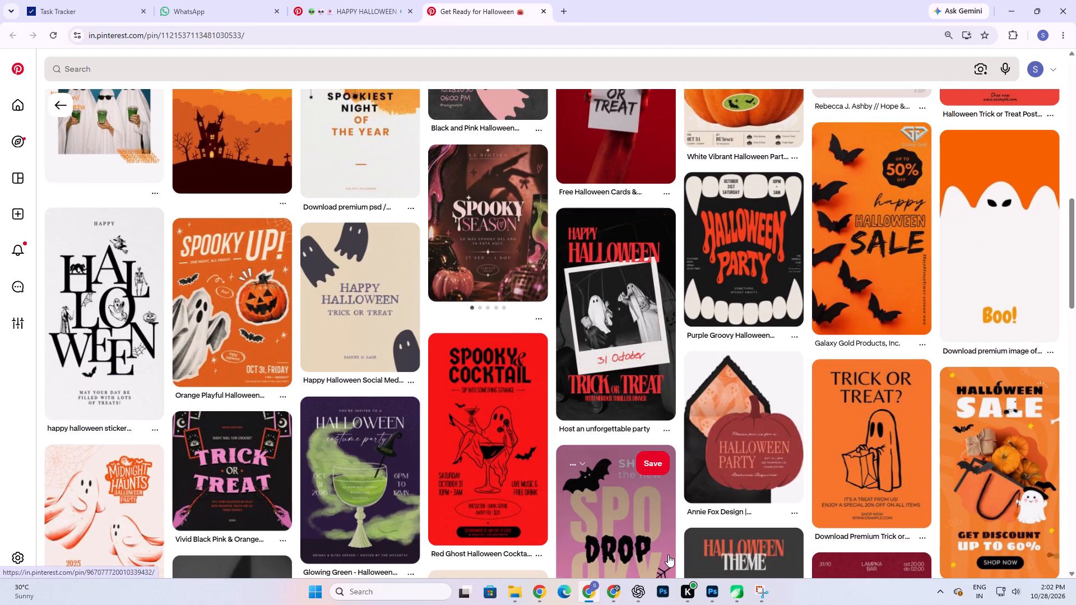
pyautogui.scroll(-5, 672, 556)
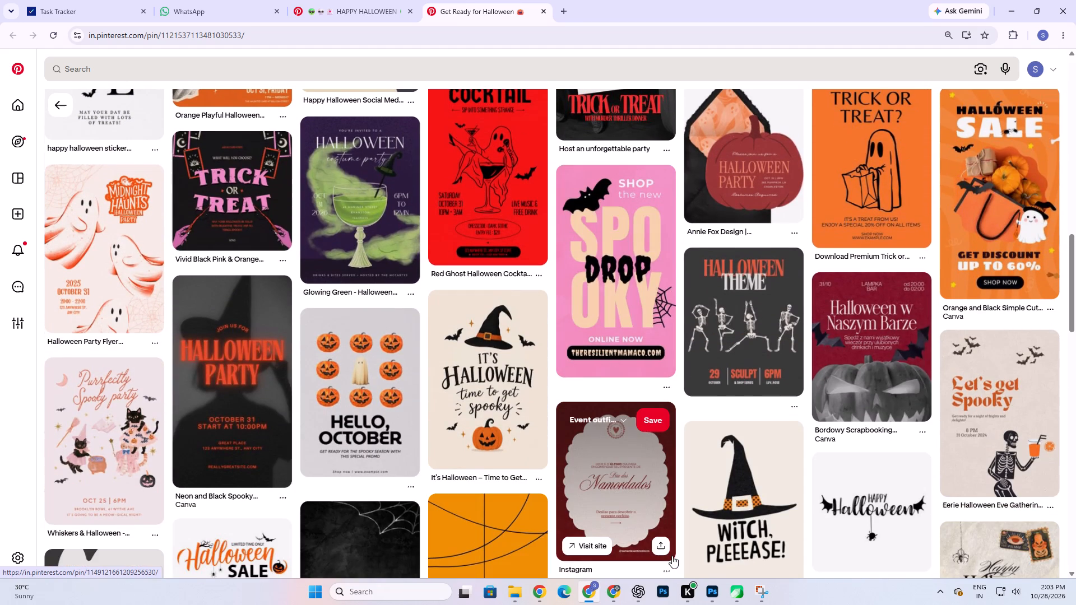
pyautogui.scroll(-4, 672, 556)
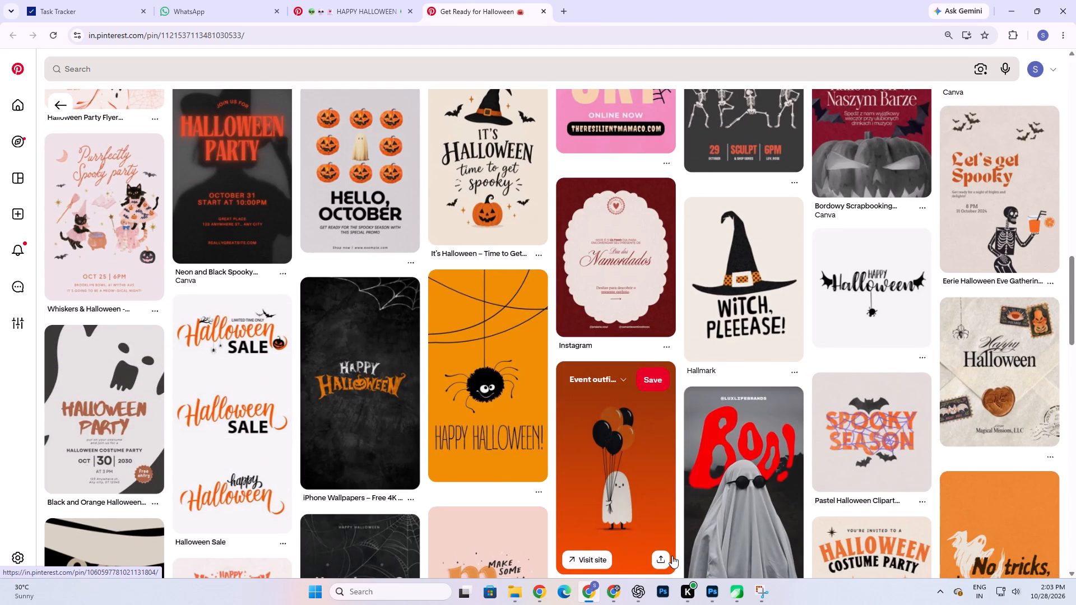
pyautogui.scroll(-5, 672, 556)
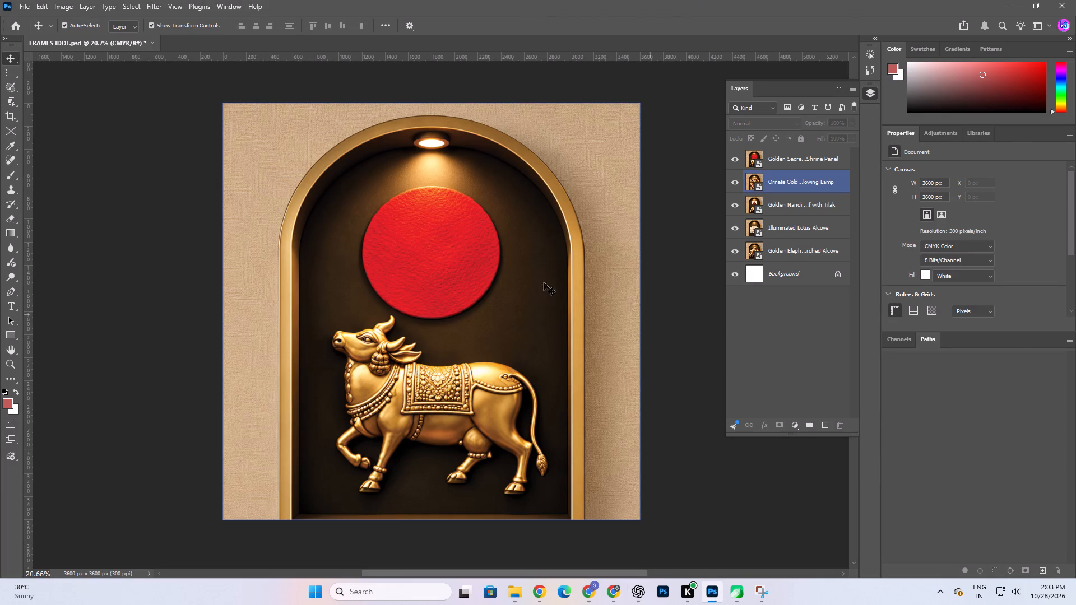
pyautogui.click(786, 167)
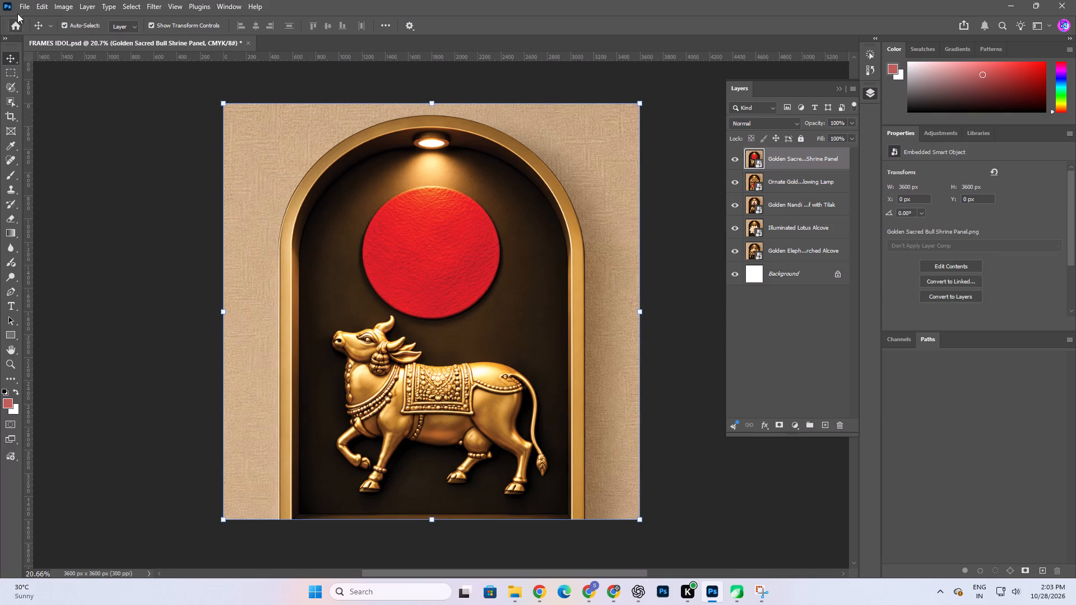
pyautogui.click(30, 3)
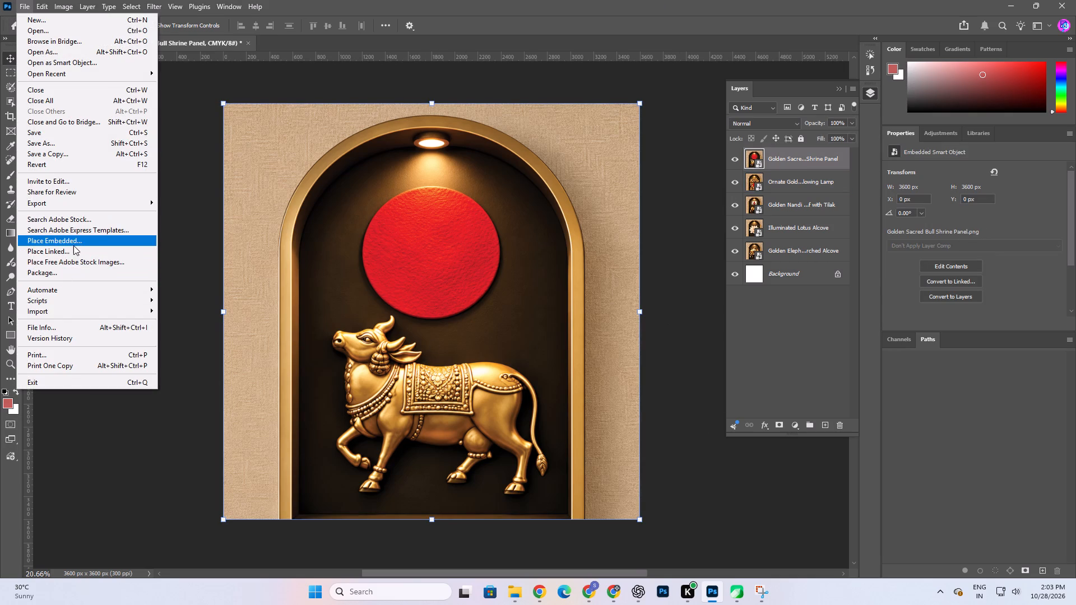
pyautogui.click(73, 245)
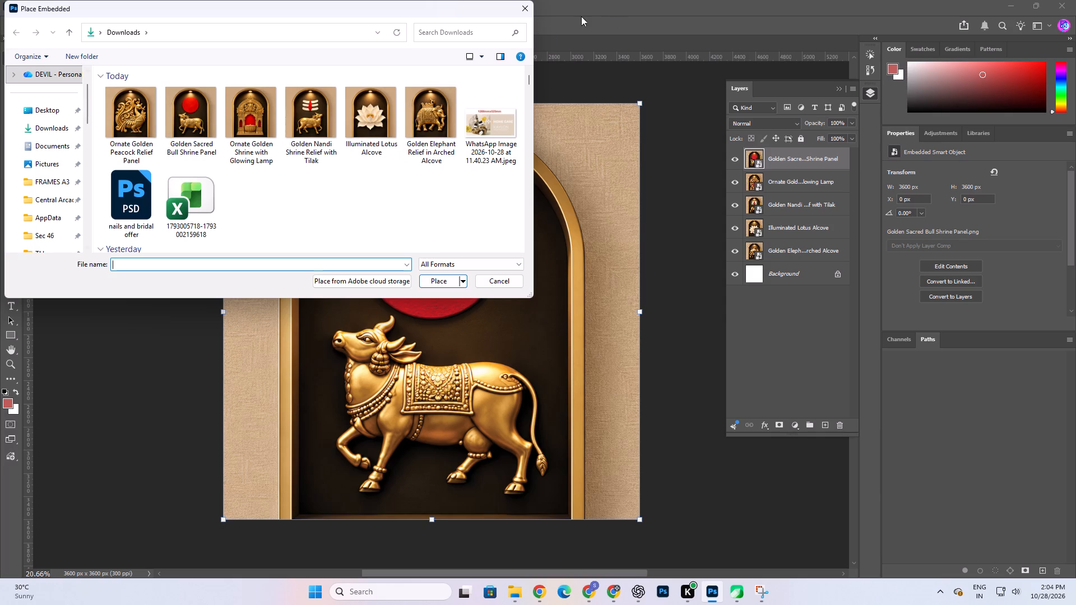
pyautogui.click(126, 122)
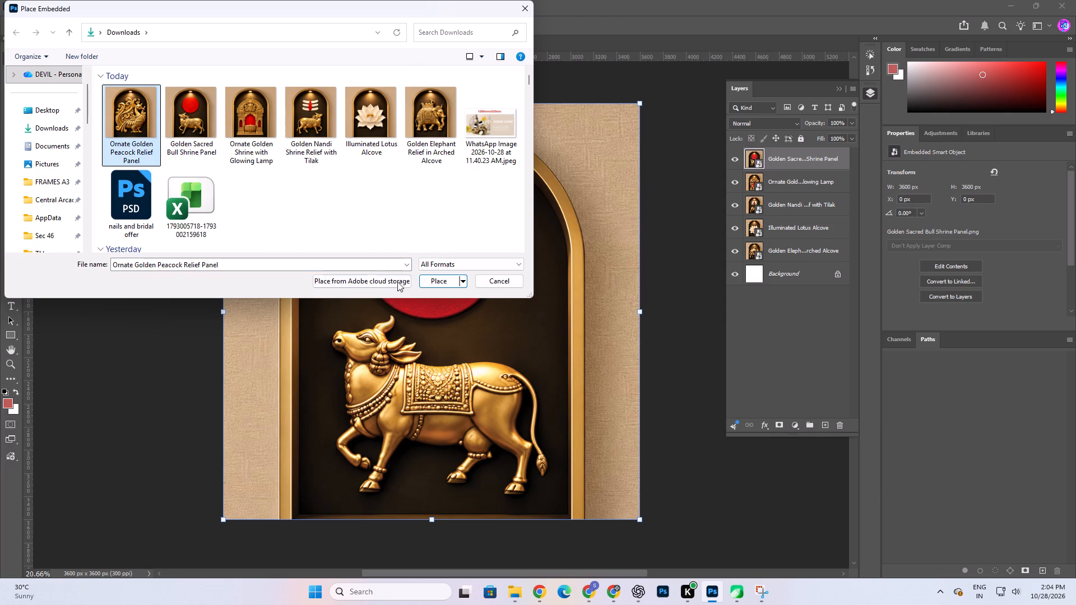
pyautogui.click(437, 282)
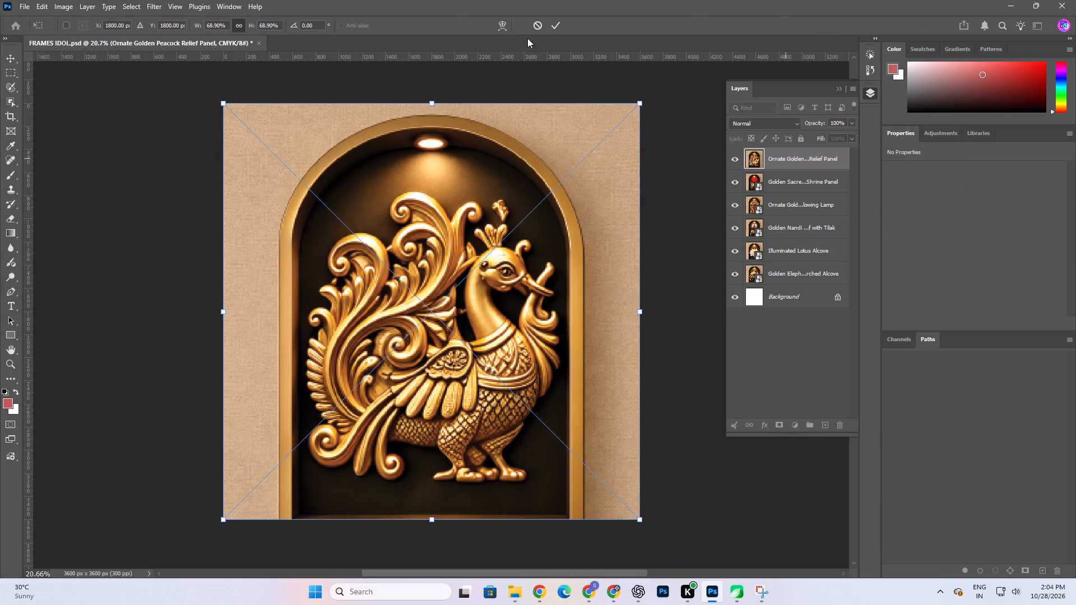
pyautogui.click(552, 24)
pyautogui.click(171, 244)
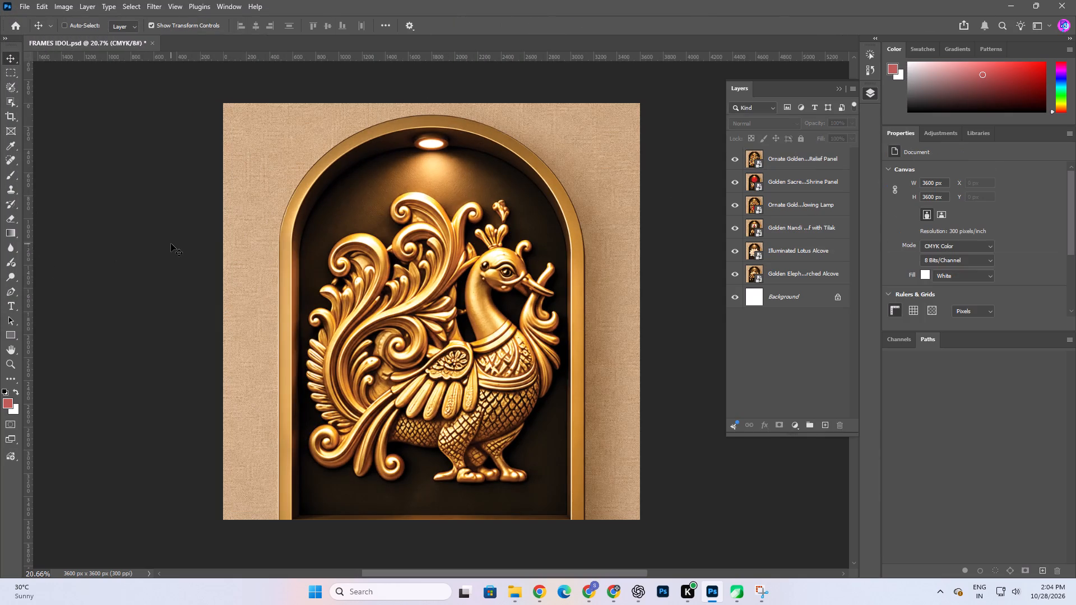
pyautogui.hotkey('ctrl', 's')
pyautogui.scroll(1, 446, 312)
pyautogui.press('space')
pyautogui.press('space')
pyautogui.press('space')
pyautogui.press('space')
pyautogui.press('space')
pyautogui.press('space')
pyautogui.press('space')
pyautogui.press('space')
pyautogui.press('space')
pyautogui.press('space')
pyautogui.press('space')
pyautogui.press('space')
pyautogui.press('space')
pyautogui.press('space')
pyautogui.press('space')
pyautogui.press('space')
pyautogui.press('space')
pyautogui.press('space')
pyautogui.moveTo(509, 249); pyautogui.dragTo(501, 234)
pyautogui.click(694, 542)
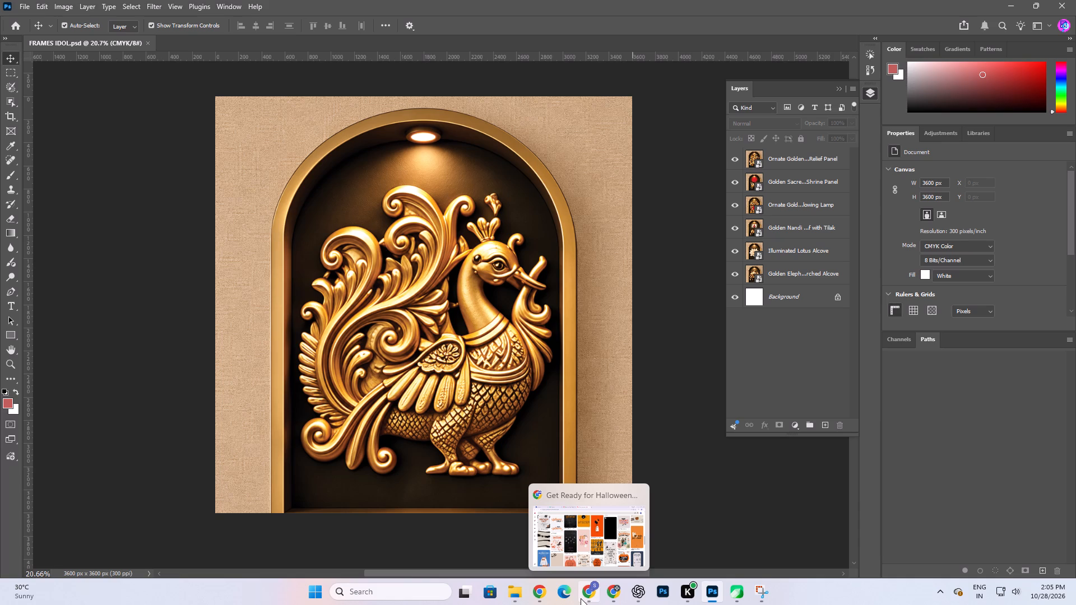
# Switch to Chrome and review the task list on the Task Tracker dashboard.
pyautogui.click(581, 599)
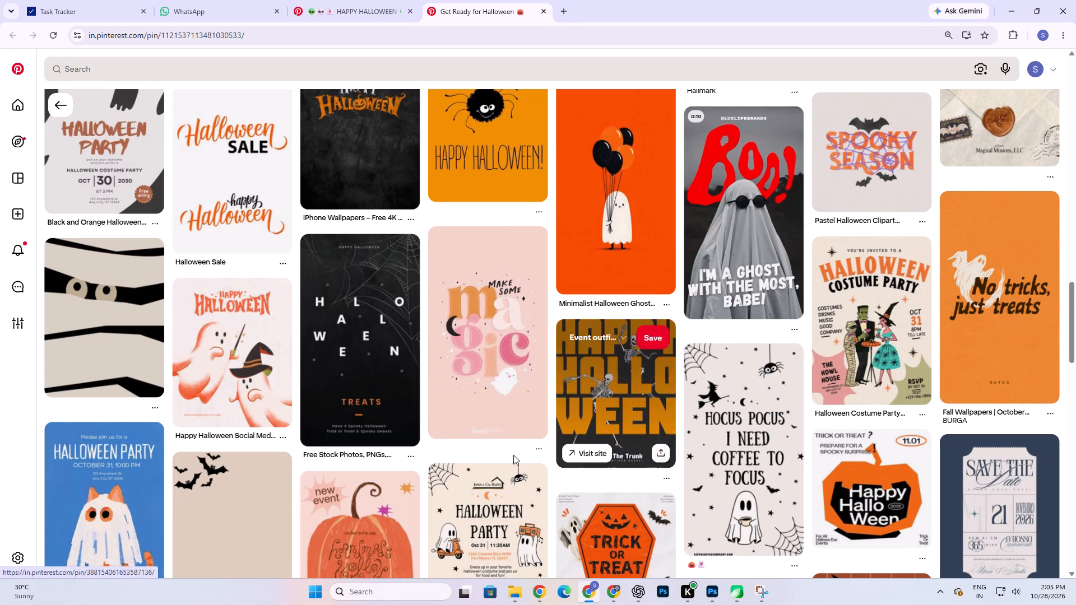
pyautogui.click(86, 0)
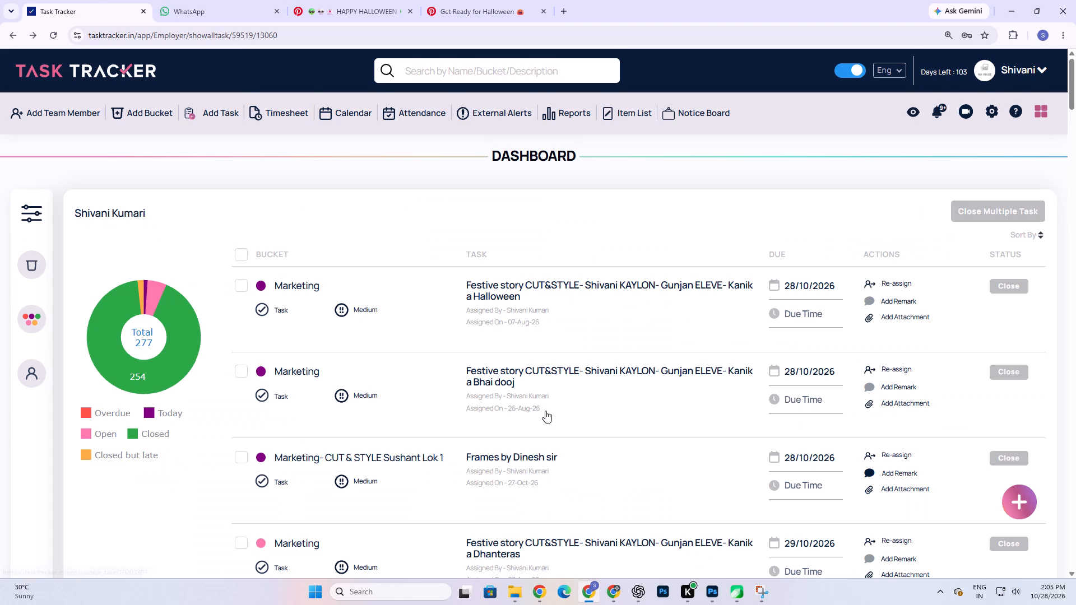
pyautogui.scroll(-1, 545, 411)
# Switch back to Photoshop and save FRAMES IDOL.psd again.
pyautogui.click(714, 597)
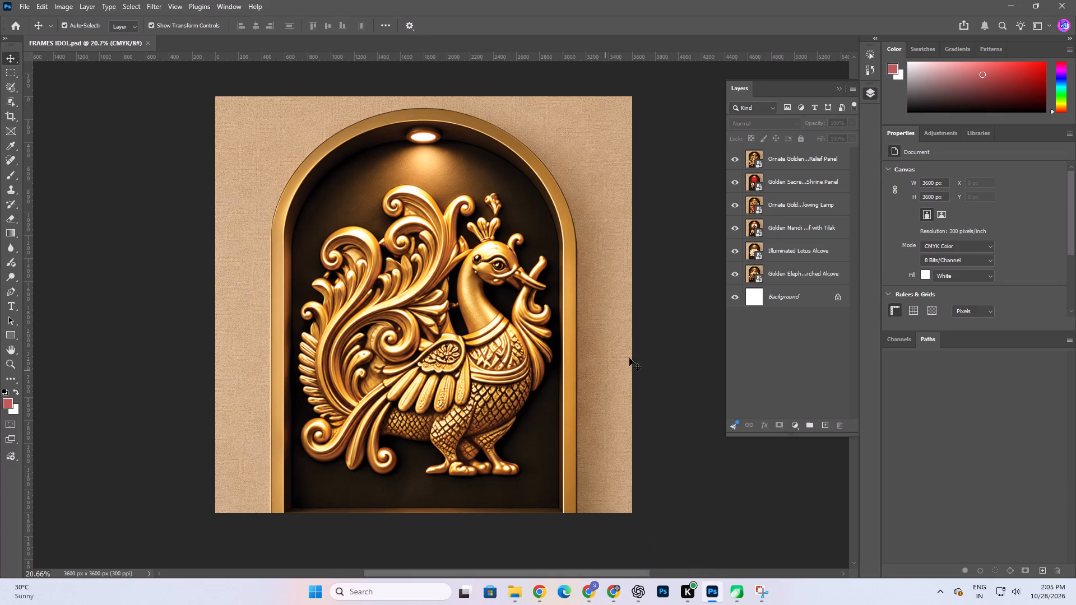
pyautogui.press('space')
pyautogui.press('space')
pyautogui.press('space')
pyautogui.press('space')
pyautogui.press('space')
pyautogui.press('space')
pyautogui.press('space')
pyautogui.press('space')
pyautogui.press('space')
pyautogui.press('space')
pyautogui.press('space')
pyautogui.press('space')
pyautogui.press('space')
pyautogui.press('space')
pyautogui.press('space')
pyautogui.press('space')
pyautogui.press('space')
pyautogui.press('space')
pyautogui.press('space')
pyautogui.press('space')
pyautogui.moveTo(514, 254); pyautogui.dragTo(500, 241)
pyautogui.hotkey('ctrl', 's')
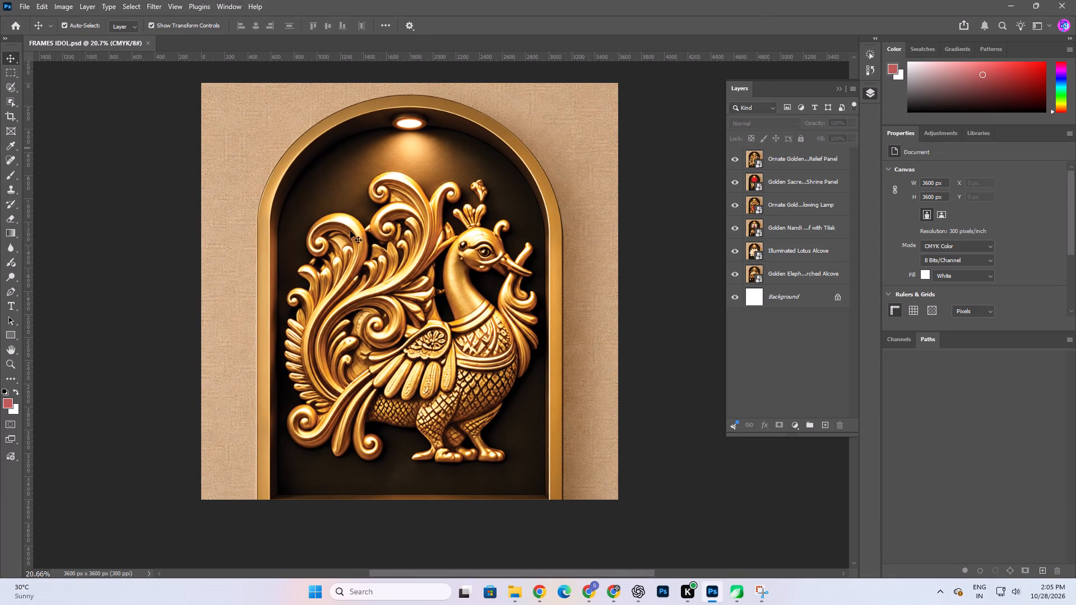
pyautogui.click(681, 430)
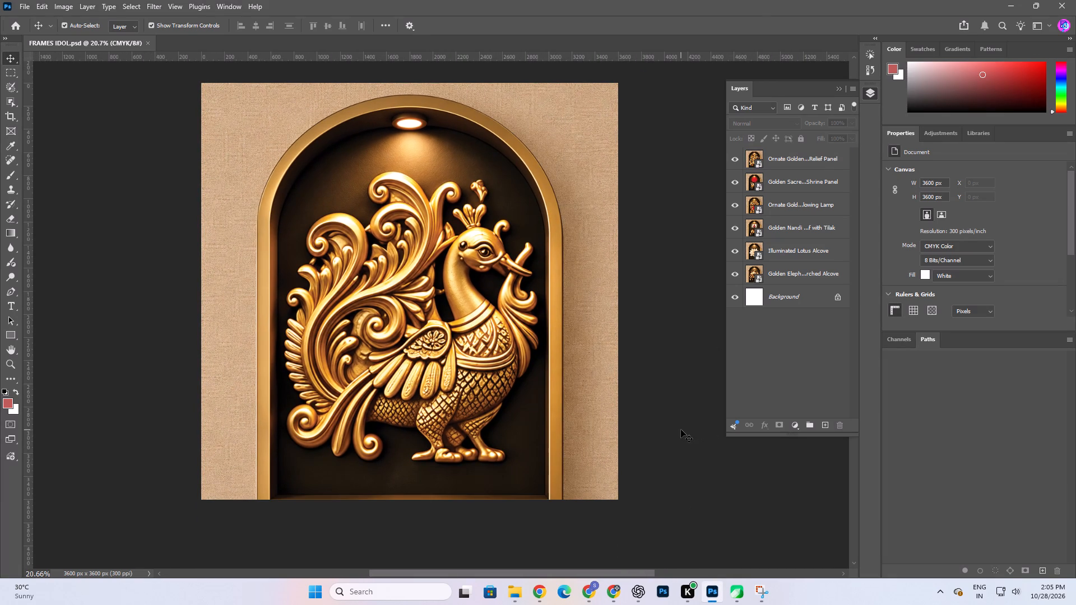
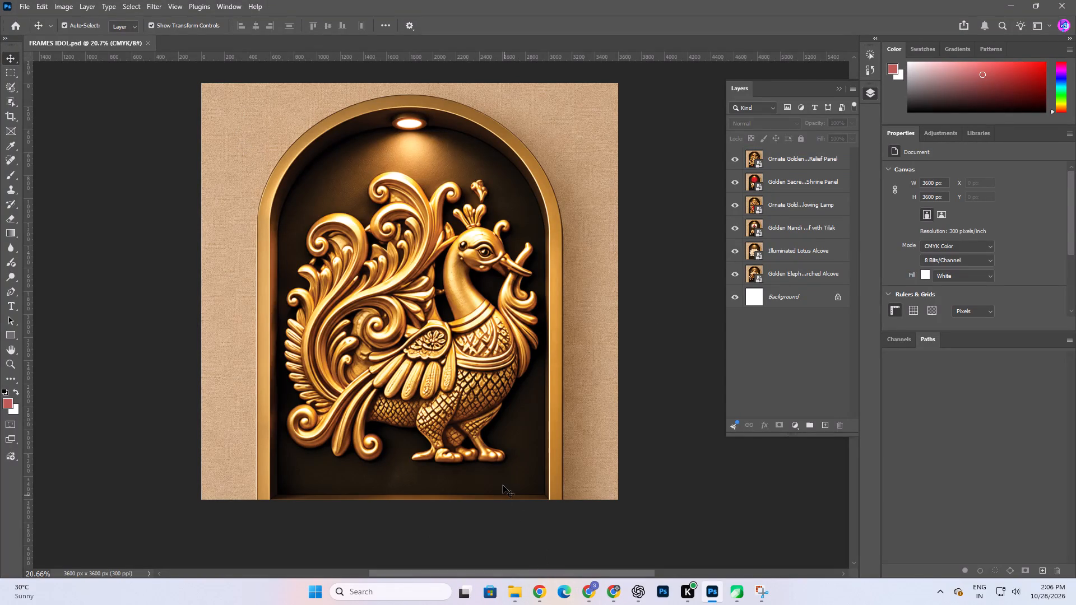
# Duplicate the Ornate Golden Peacock Relief Panel layer and flip the copy horizontally.
pyautogui.click(694, 521)
pyautogui.click(789, 167)
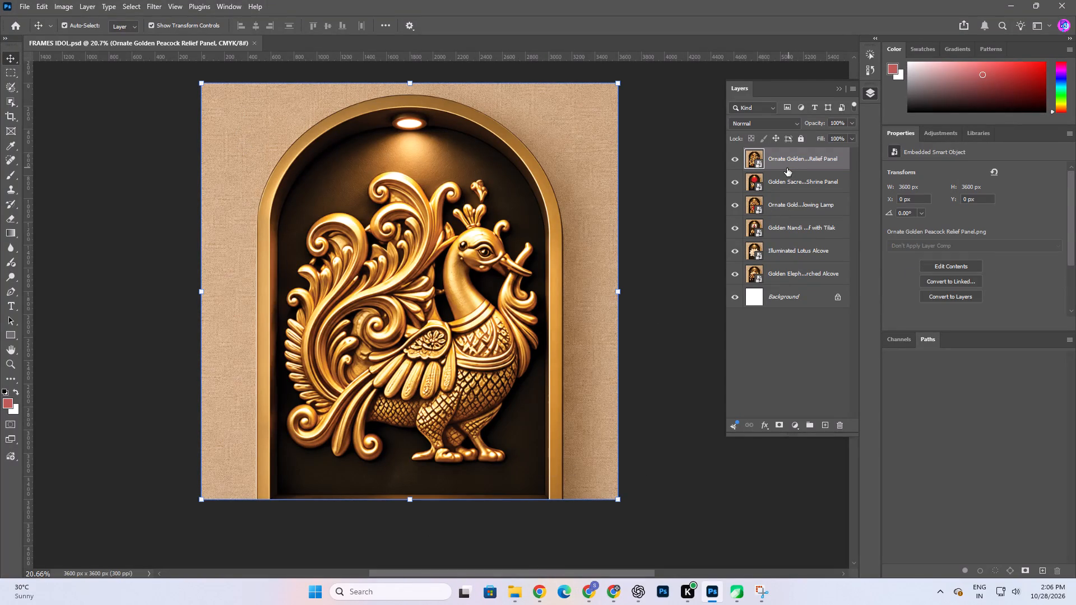
pyautogui.hotkey('ctrl', 'j')
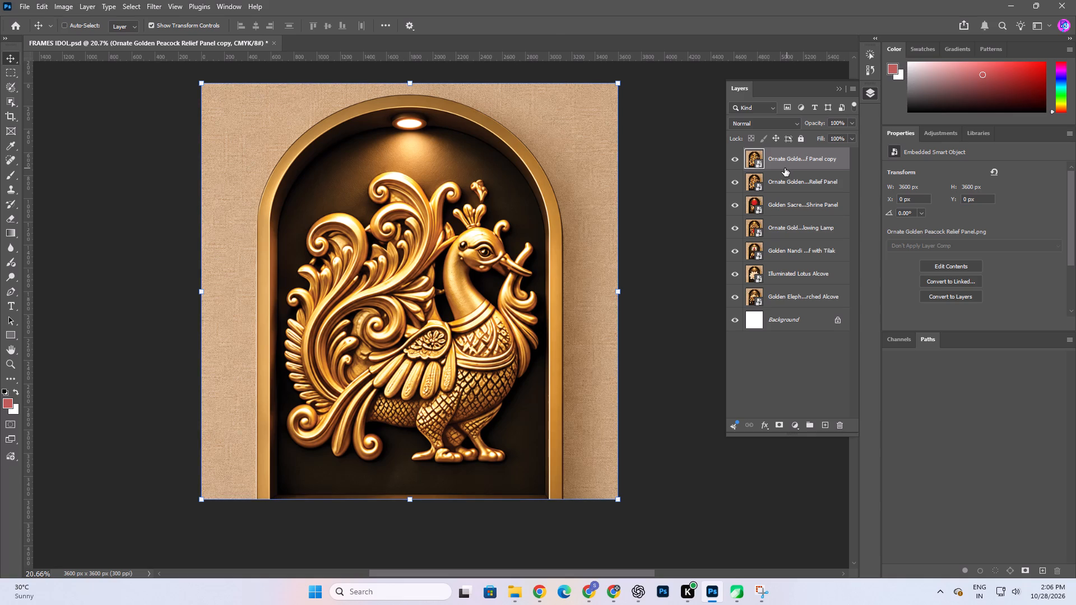
pyautogui.hotkey('ctrl', 't')
pyautogui.rightClick(363, 188)
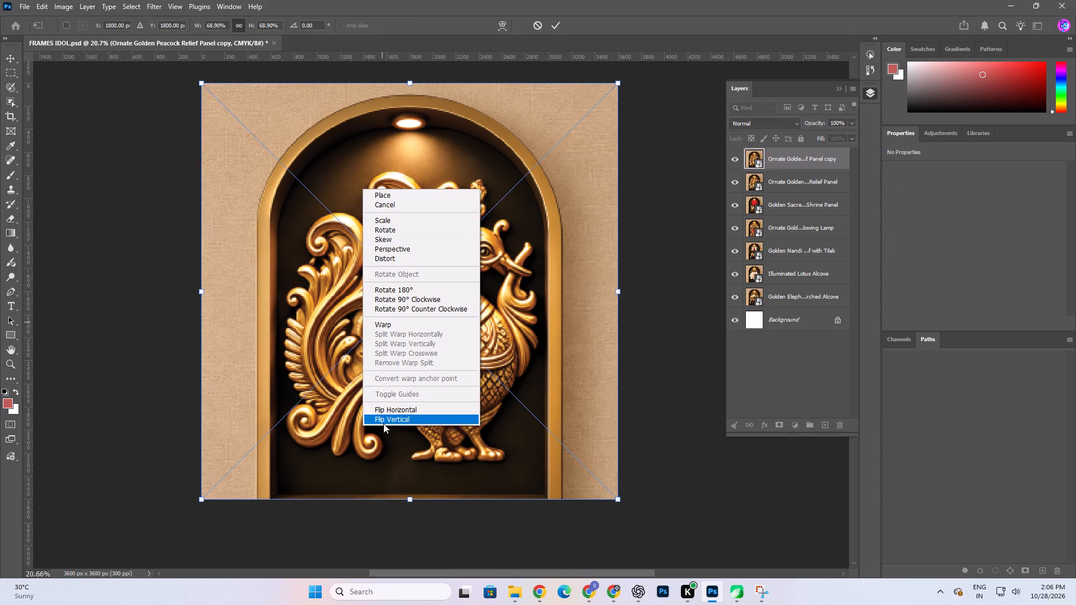
pyautogui.click(396, 409)
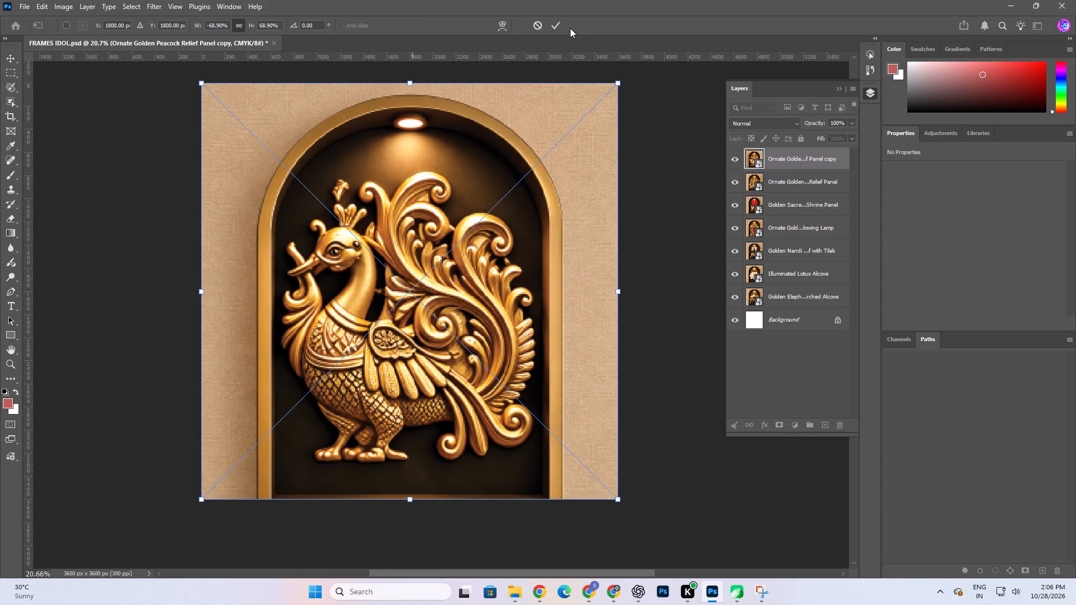
pyautogui.click(558, 24)
pyautogui.click(704, 491)
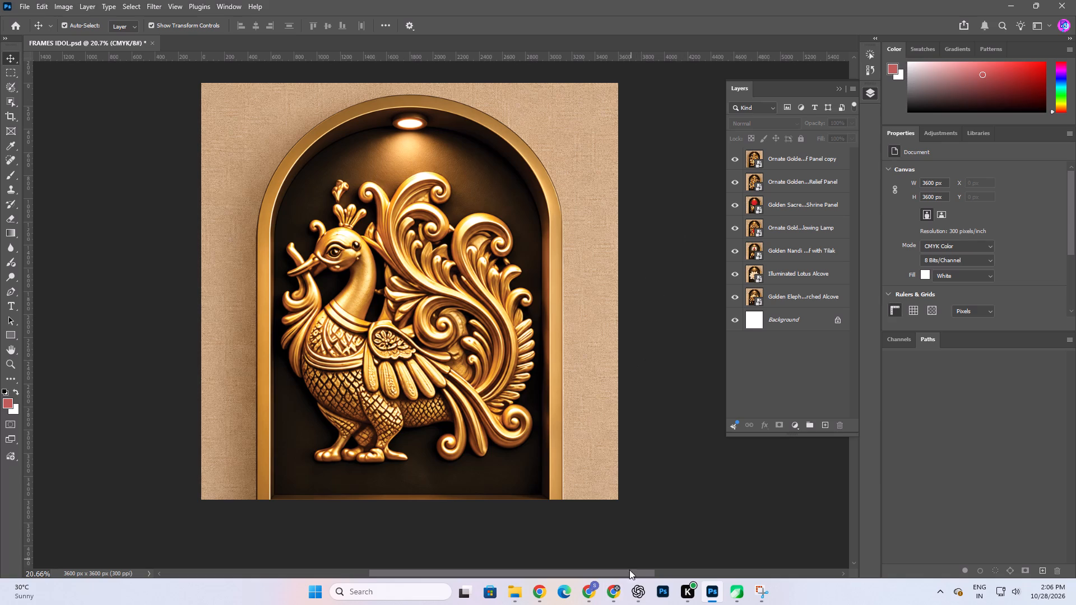
# Switch to File Explorer to check the Indian_God_Symbols_9_Canvas_Print_Files-3 reference images, and return to Photoshop.
pyautogui.click(522, 591)
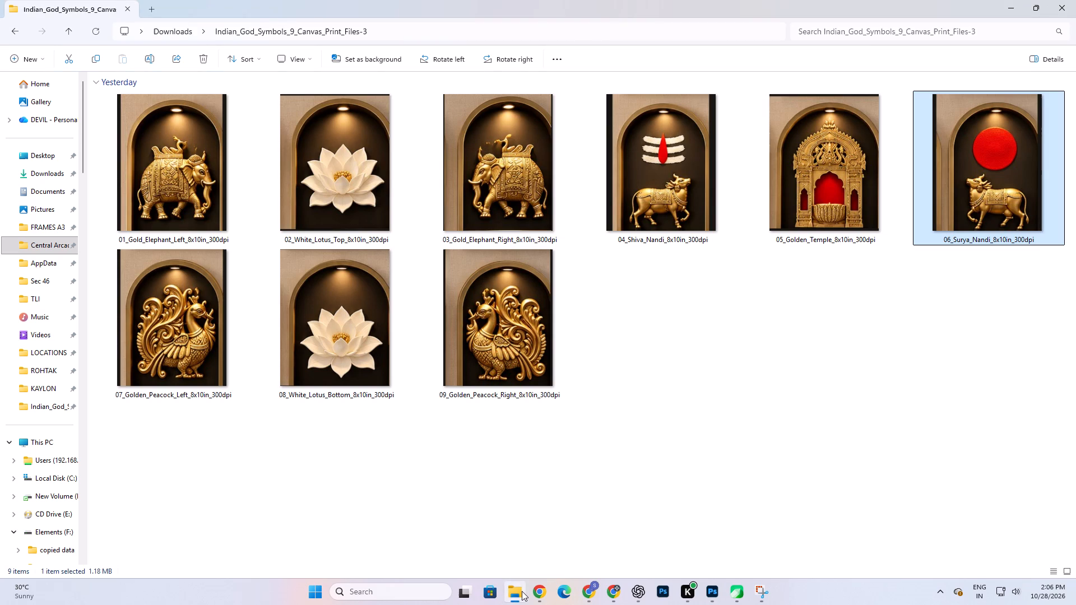
pyautogui.click(522, 591)
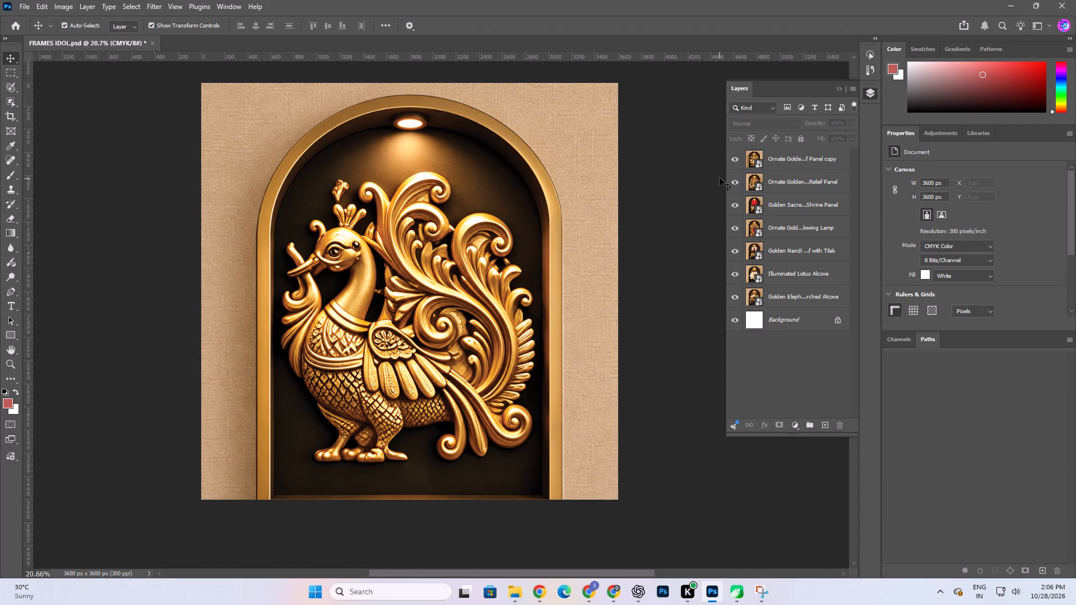
# Hide all layers above the Golden Elephant Relief in Arched Alcove layer, from the flipped peacock copy down to Illuminated Lotus Alcove.
pyautogui.moveTo(737, 168); pyautogui.dragTo(746, 248)
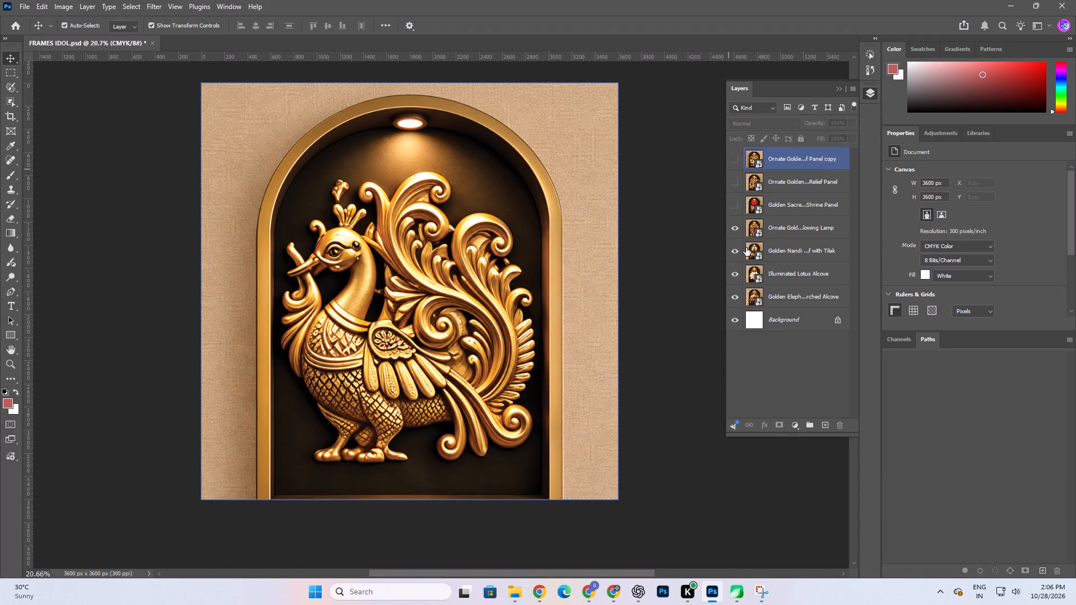
pyautogui.moveTo(746, 248); pyautogui.dragTo(736, 274)
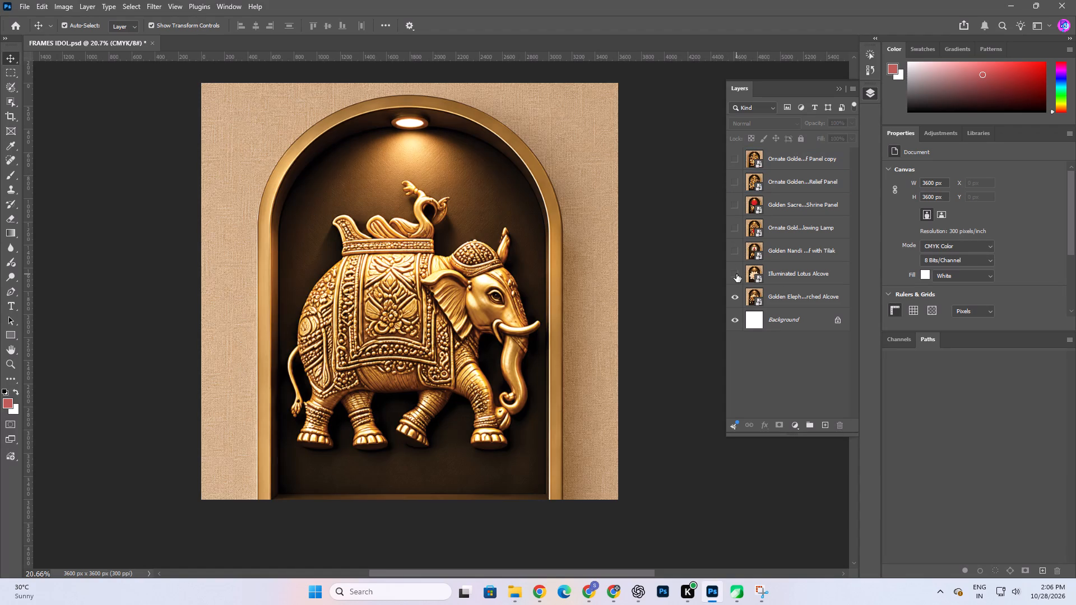
# Duplicate the Golden Elephant Relief in Arched Alcove layer, flip the copy horizontally, and save FRAMES IDOL.psd.
pyautogui.click(372, 274)
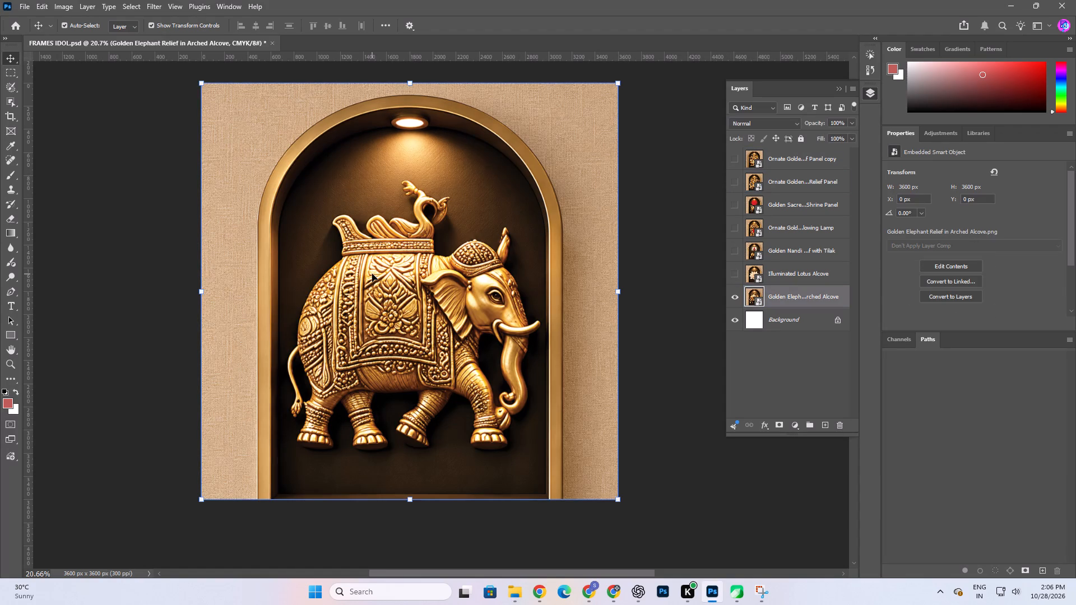
pyautogui.hotkey('ctrl', 'j')
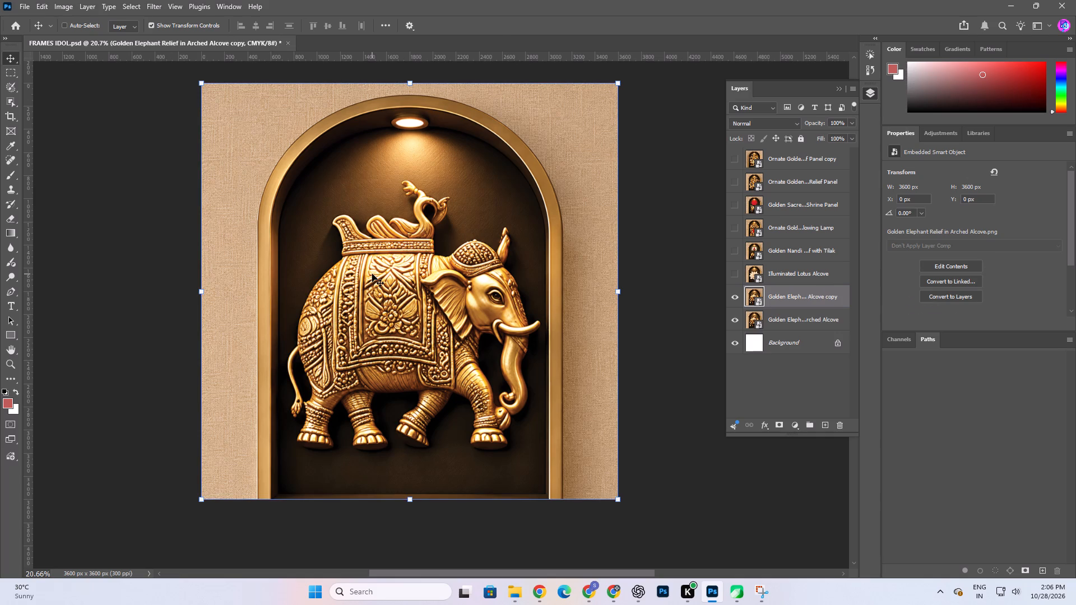
pyautogui.hotkey('ctrl', 't')
pyautogui.rightClick(400, 285)
pyautogui.click(438, 508)
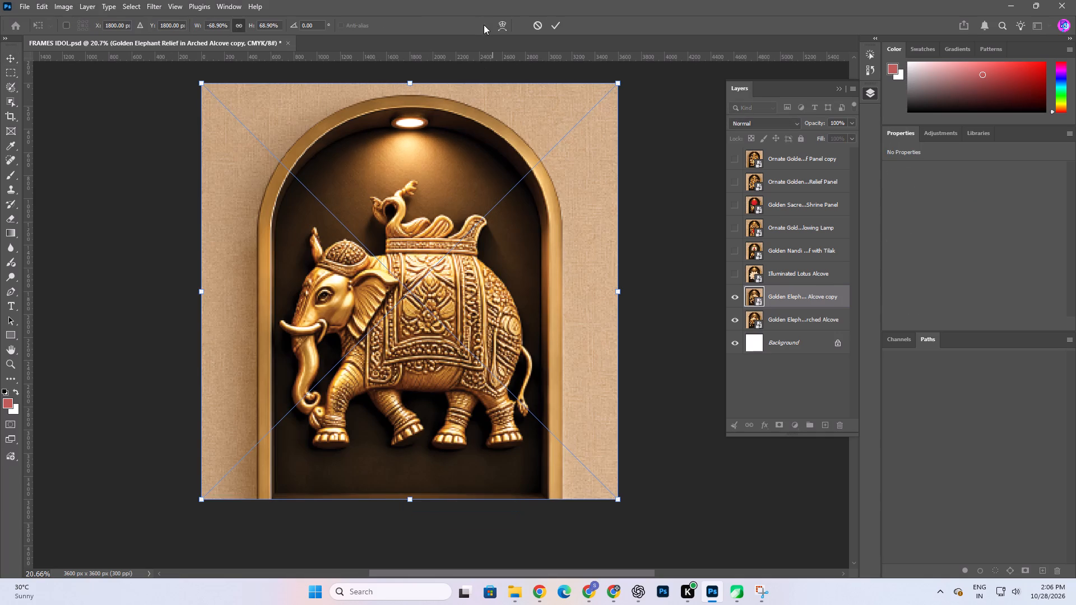
pyautogui.click(560, 20)
pyautogui.click(102, 178)
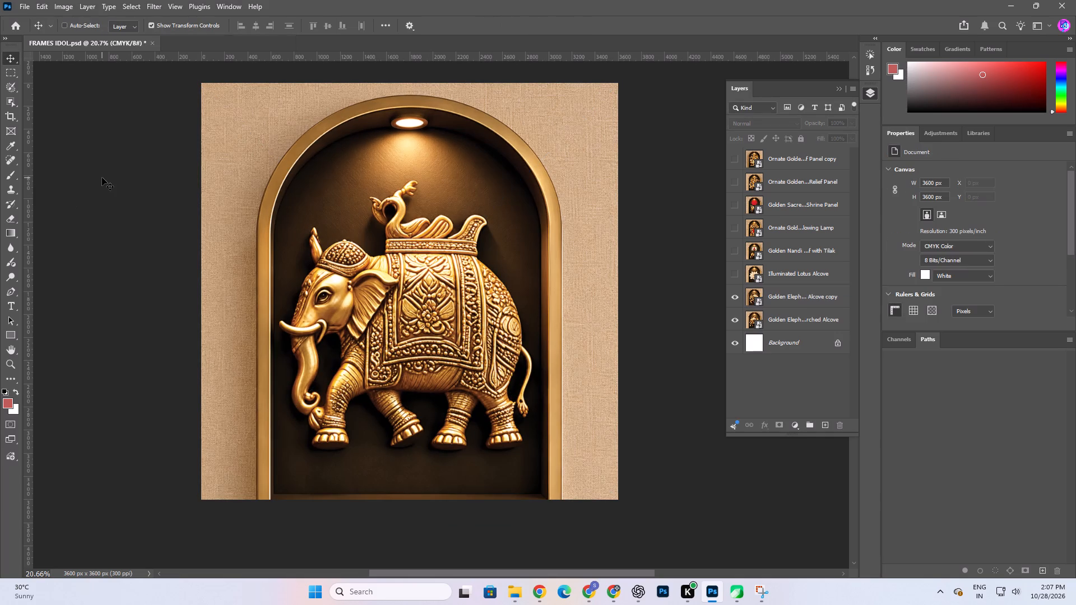
pyautogui.hotkey('ctrl', 's')
# Hide the flipped copy of the golden elephant layer.
pyautogui.click(730, 295)
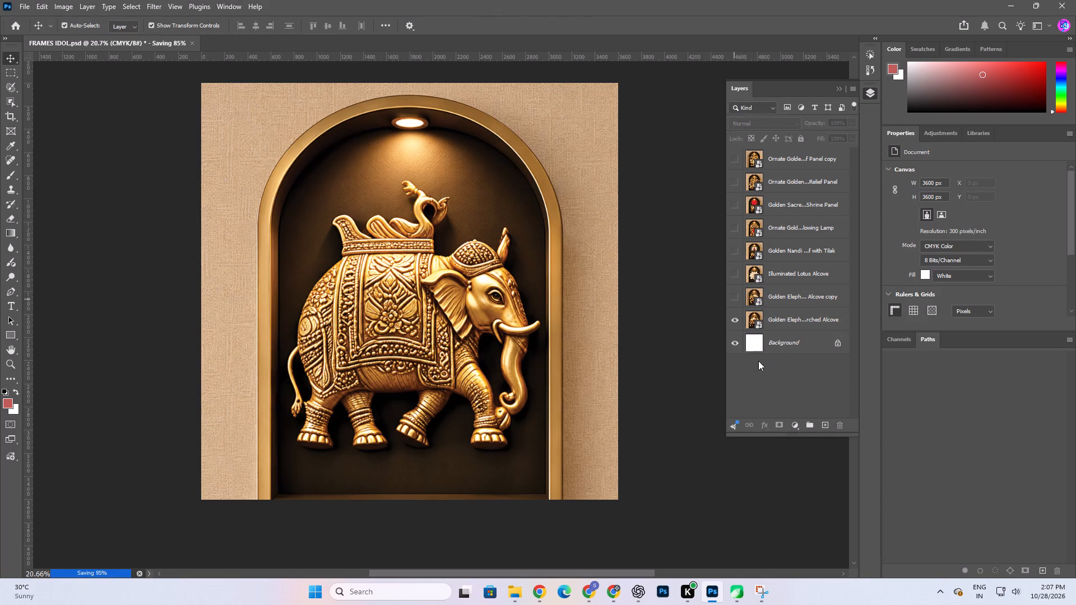
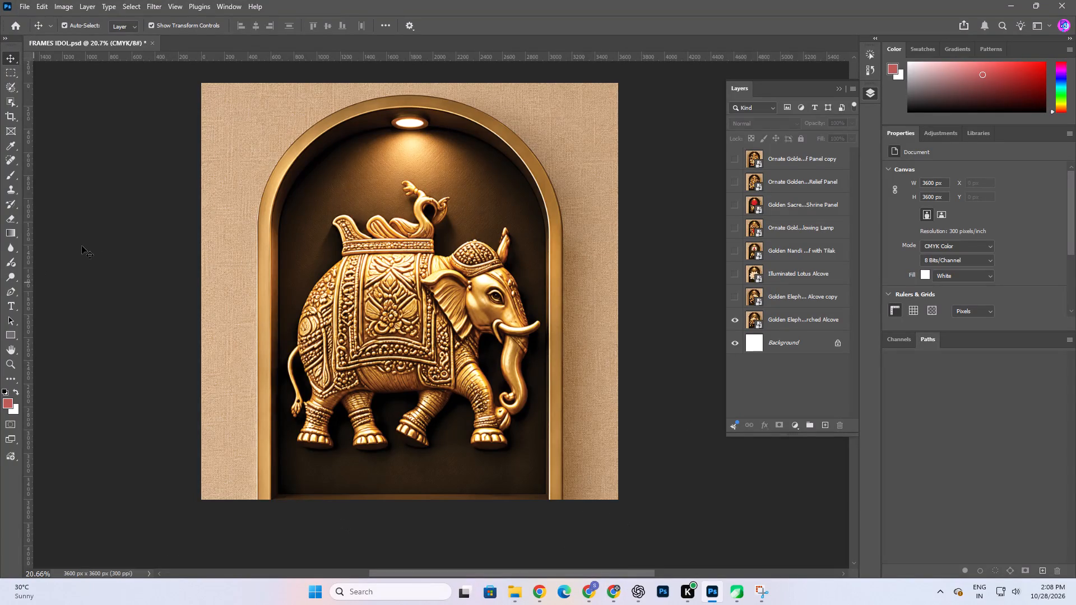
# Start a Save for Web JPEG export of the original elephant and create an IDOLS FRAME folder inside OTHER FILES on drive D.
pyautogui.click(26, 3)
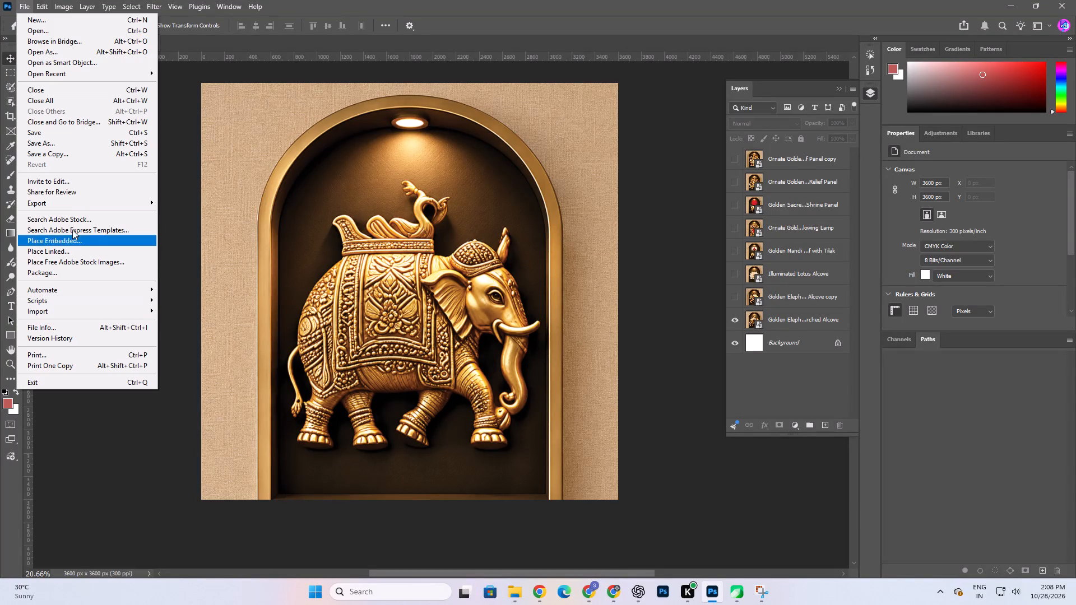
pyautogui.click(73, 207)
pyautogui.click(180, 247)
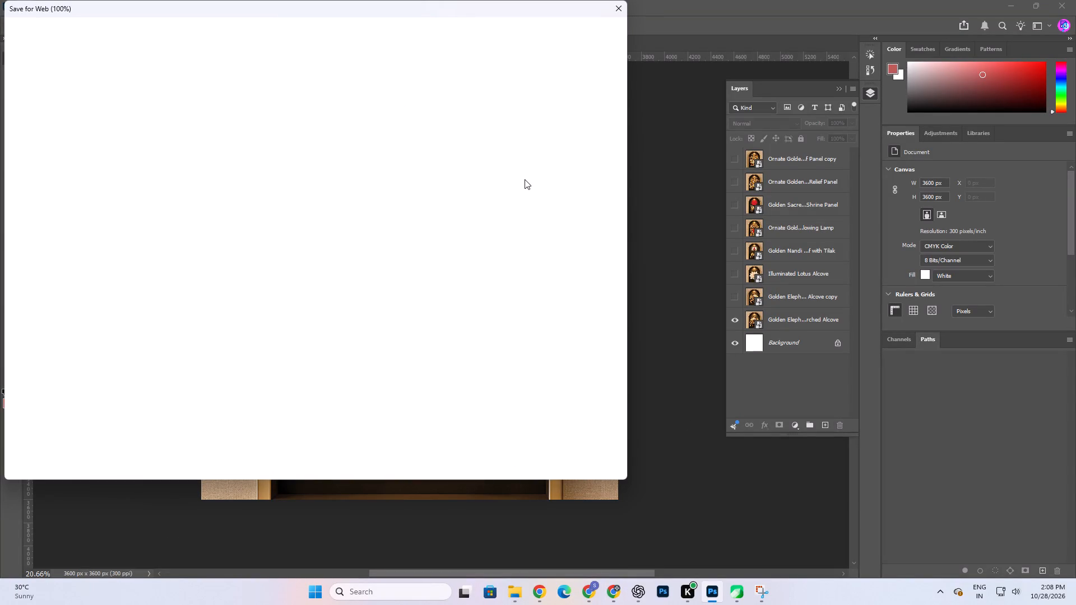
pyautogui.click(502, 467)
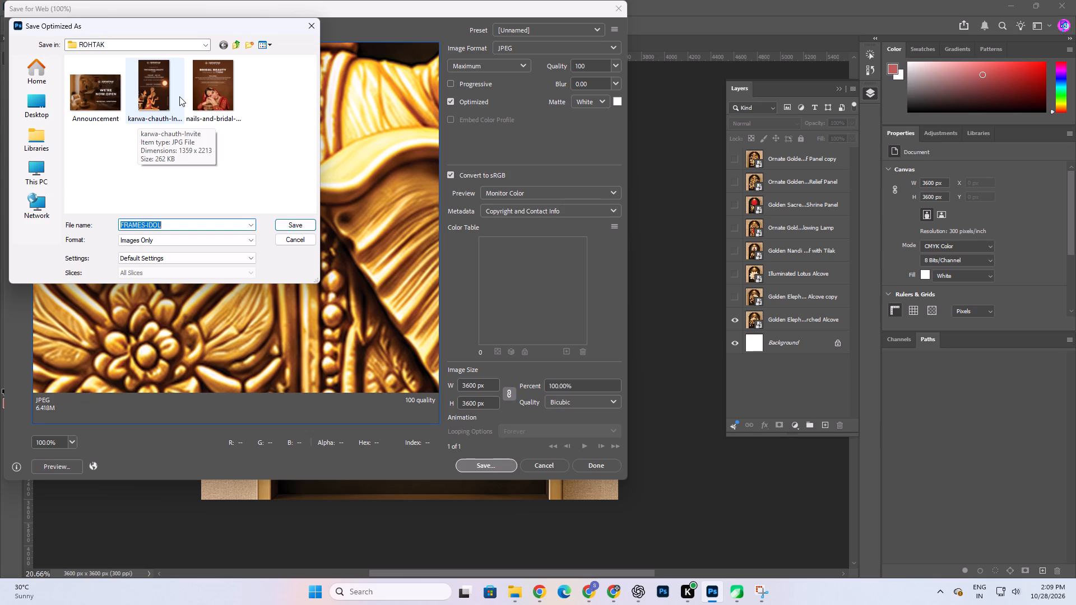
pyautogui.click(198, 43)
pyautogui.click(122, 225)
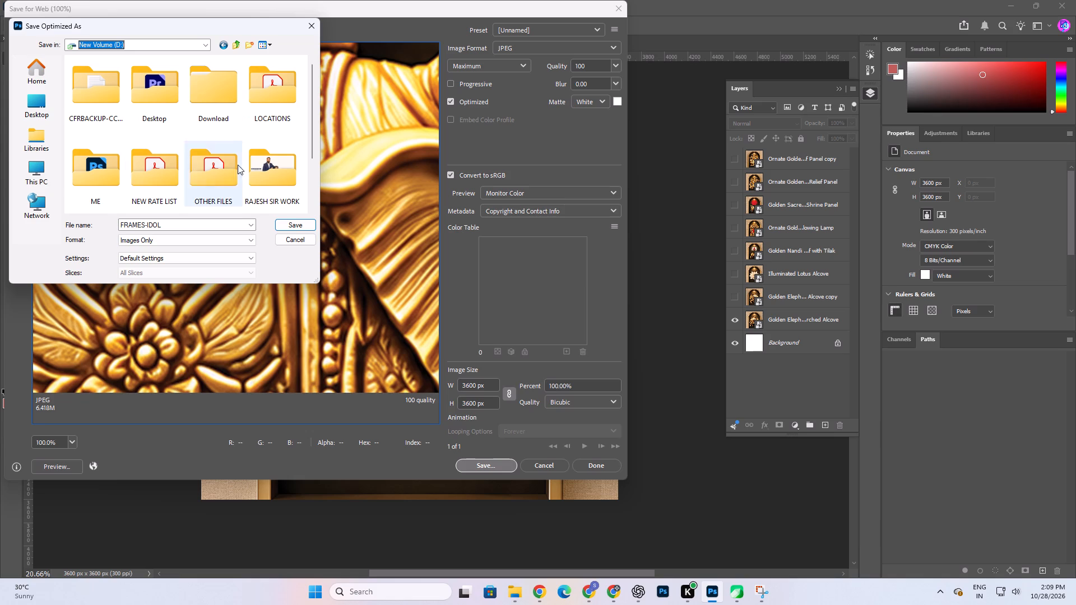
pyautogui.doubleClick(222, 172)
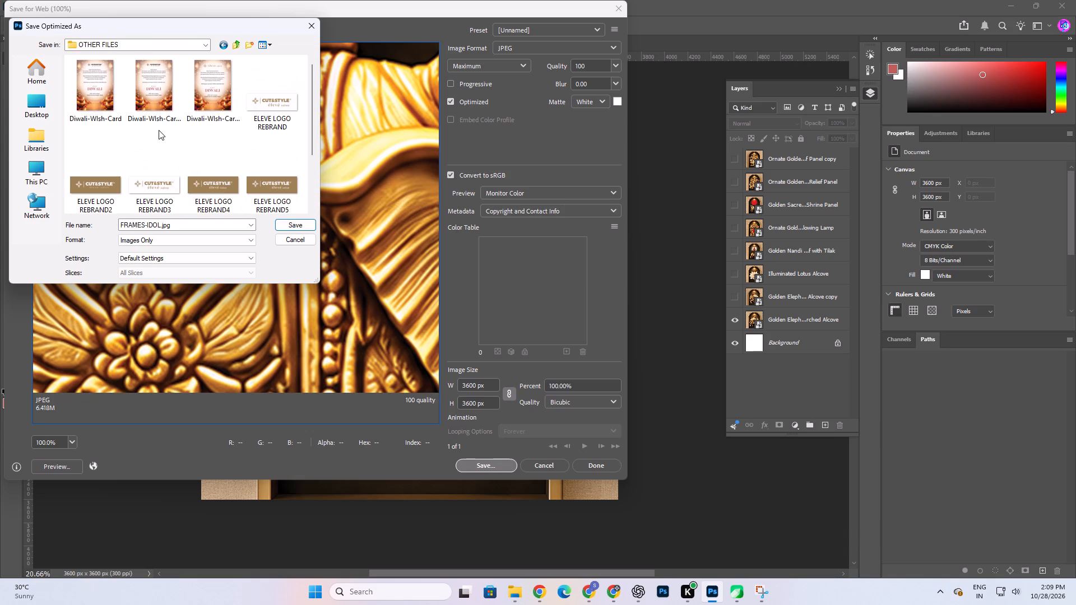
pyautogui.scroll(5, 165, 134)
pyautogui.scroll(-10, 165, 134)
pyautogui.scroll(4, 193, 174)
pyautogui.hotkey('ctrl', 'shift', 'n')
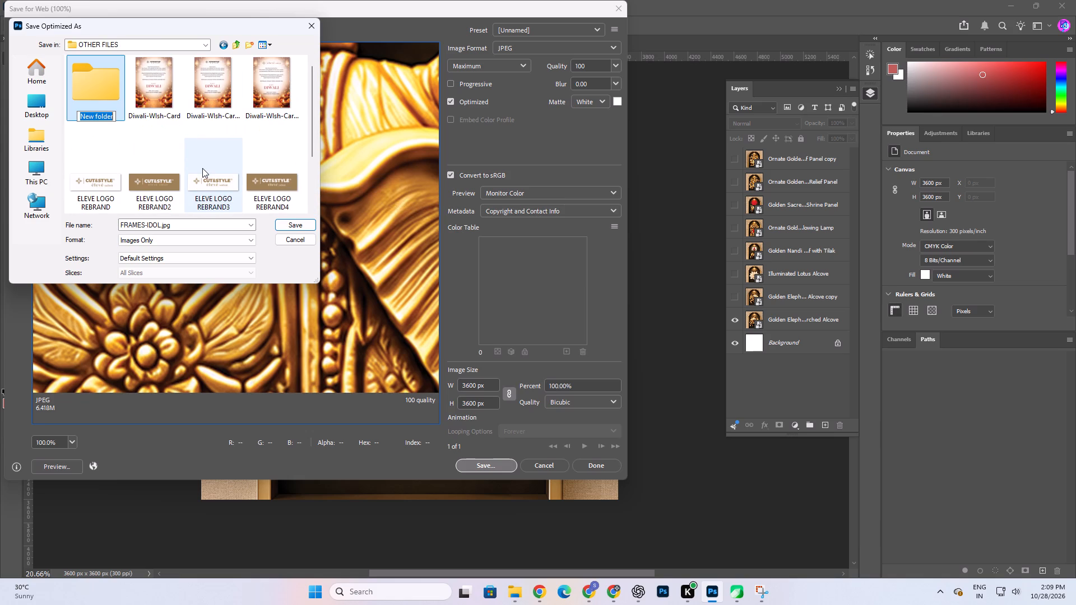
pyautogui.write('IDOLS FRAME')
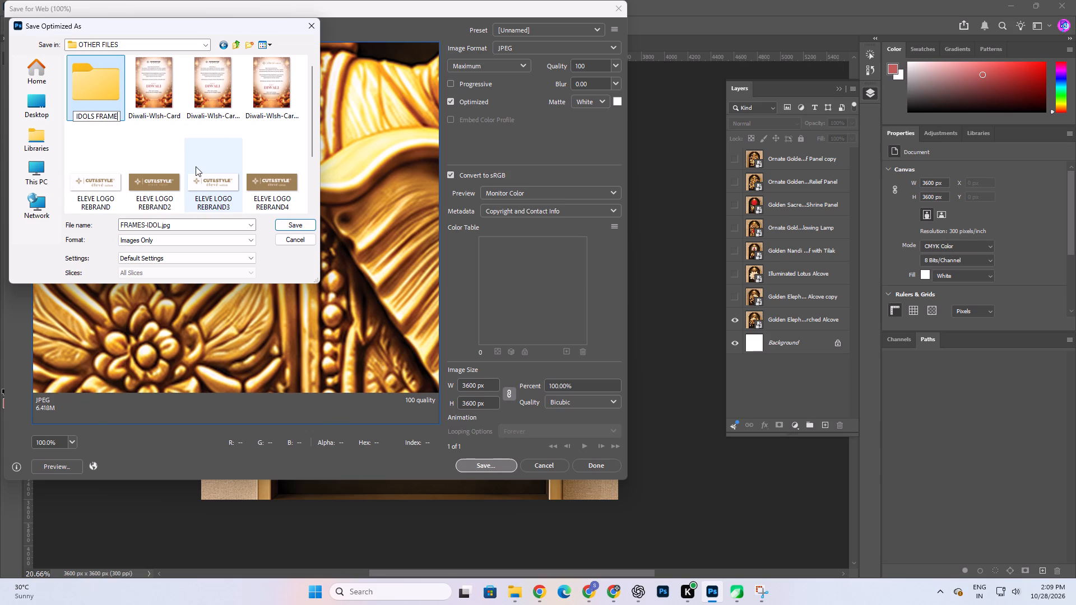
pyautogui.press('Return')
pyautogui.press('Return')
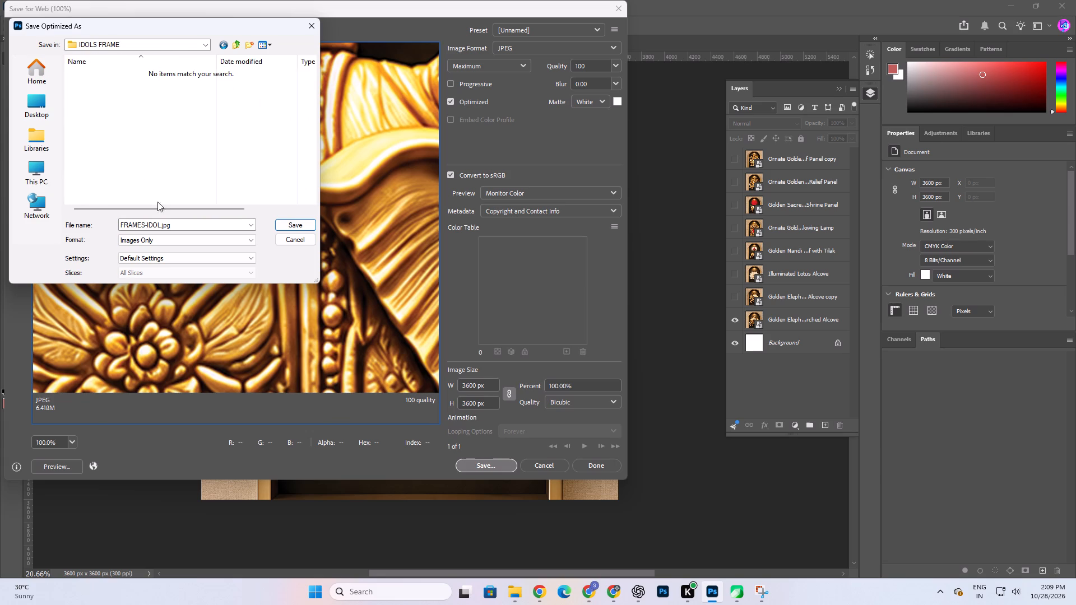
# Save the original elephant JPEG as FRAMES-IDOL1 in the new IDOLS FRAME folder.
pyautogui.click(160, 225)
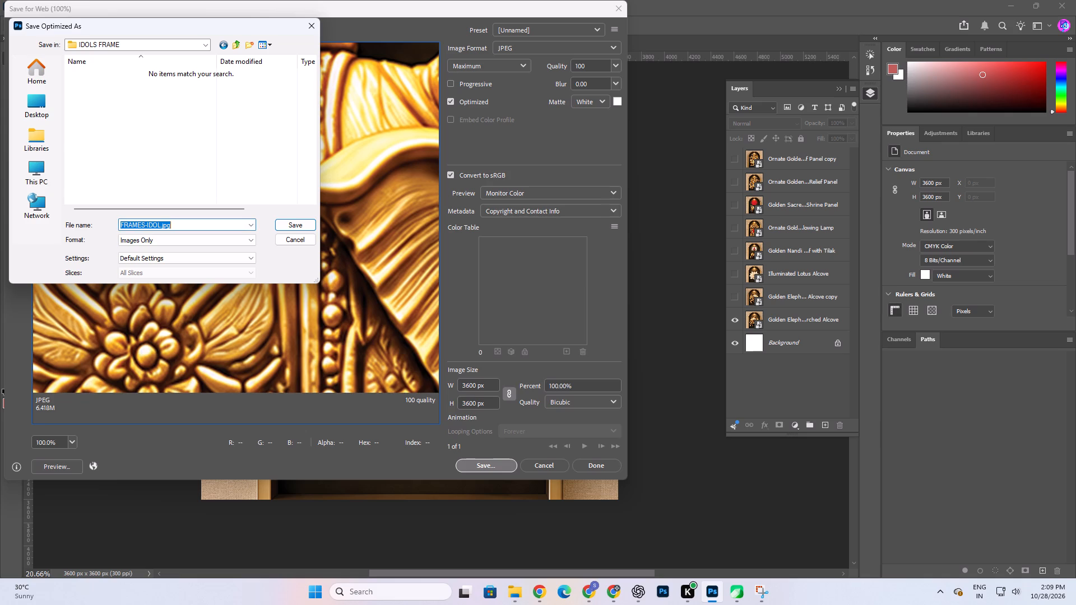
pyautogui.click(160, 225)
pyautogui.press('1')
pyautogui.press('Return')
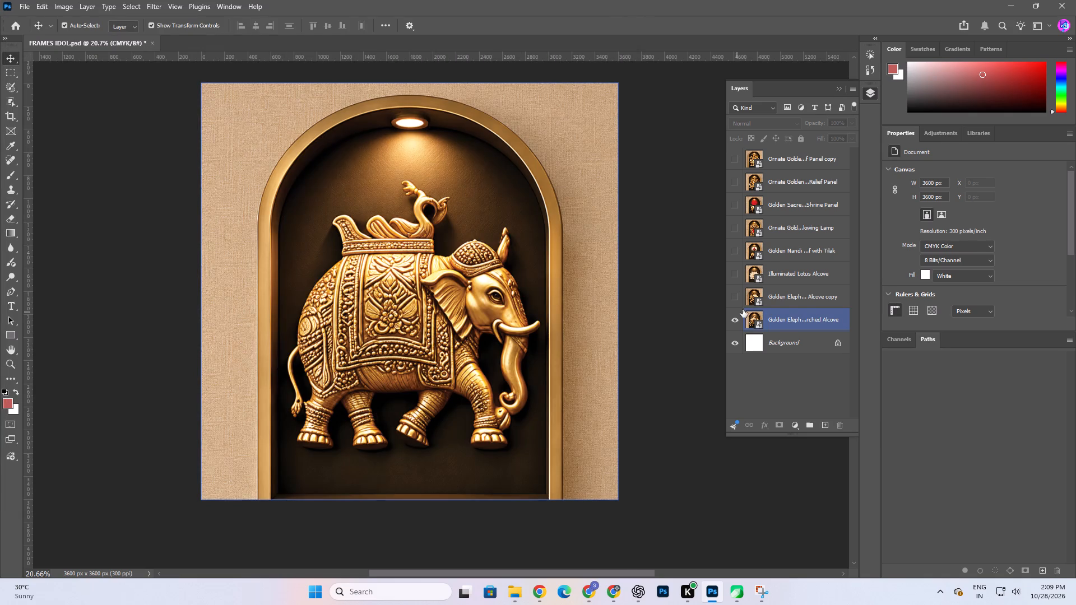
# Show the flipped golden elephant copy and export it with Save for Web as FRAMES-IDOL2 in the IDOLS FRAME folder.
pyautogui.click(726, 297)
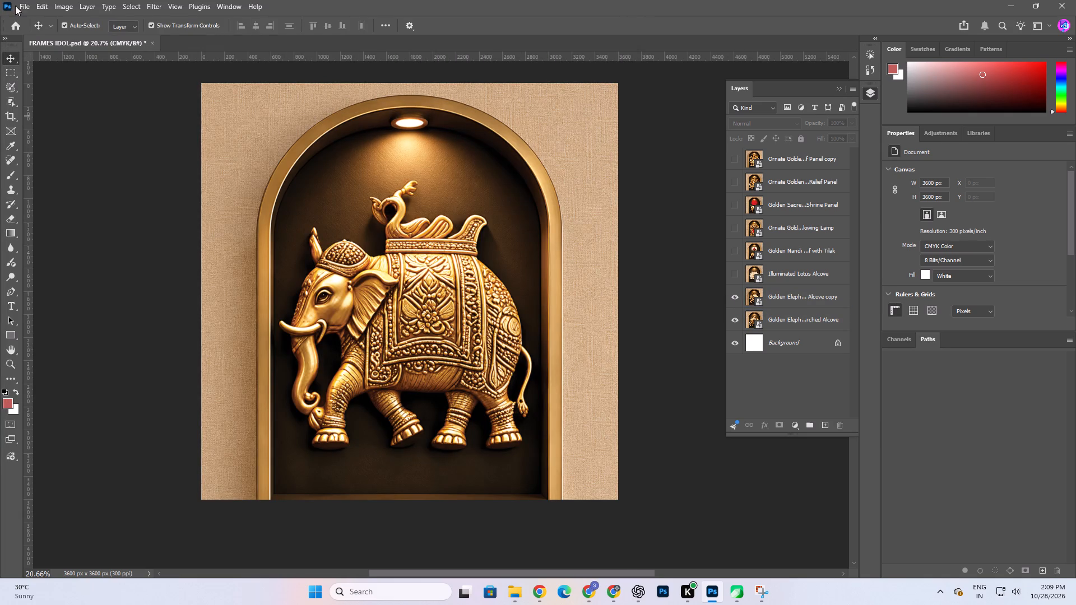
pyautogui.click(24, 6)
pyautogui.click(52, 208)
pyautogui.click(51, 203)
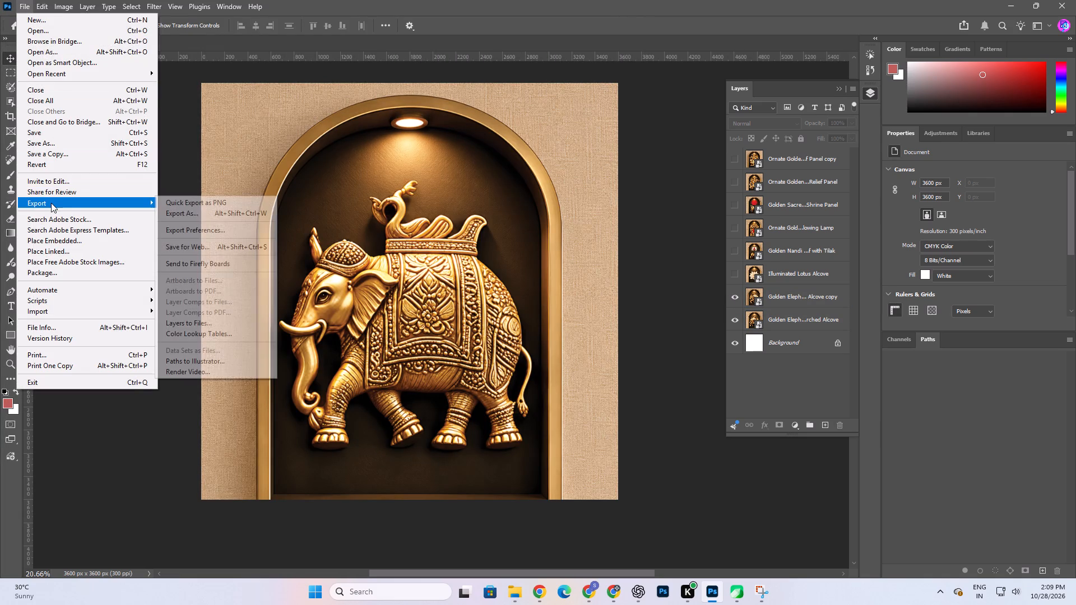
pyautogui.click(206, 251)
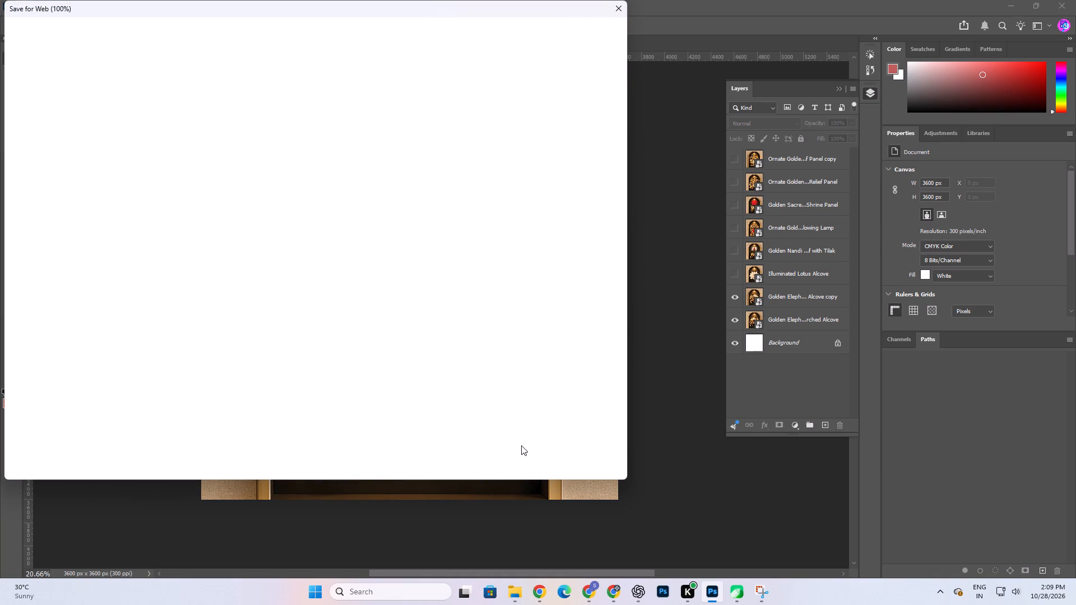
pyautogui.click(506, 464)
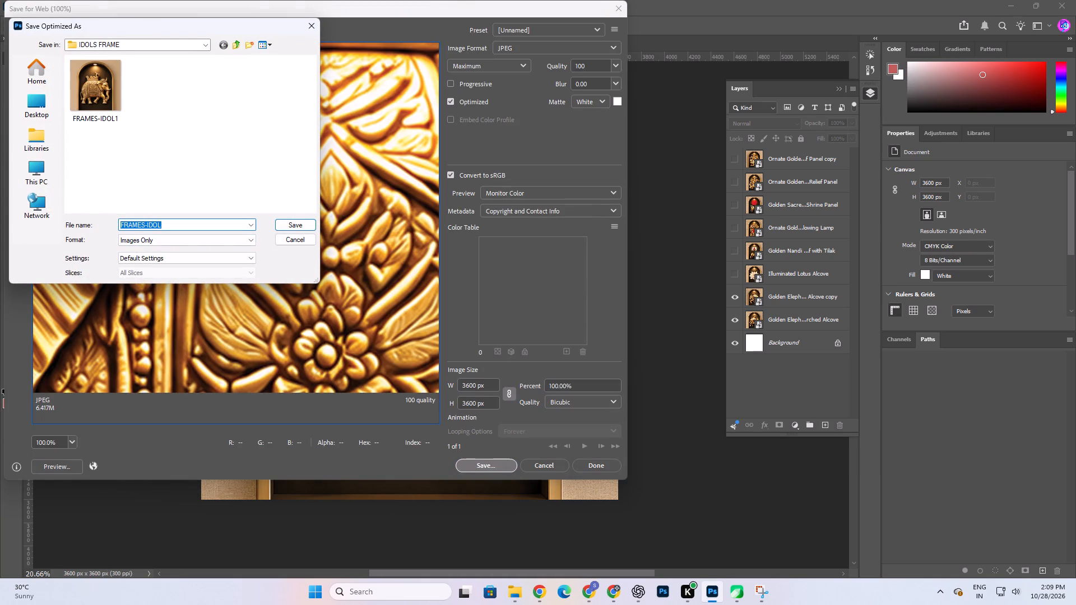
pyautogui.click(177, 225)
pyautogui.press('2')
pyautogui.press('Return')
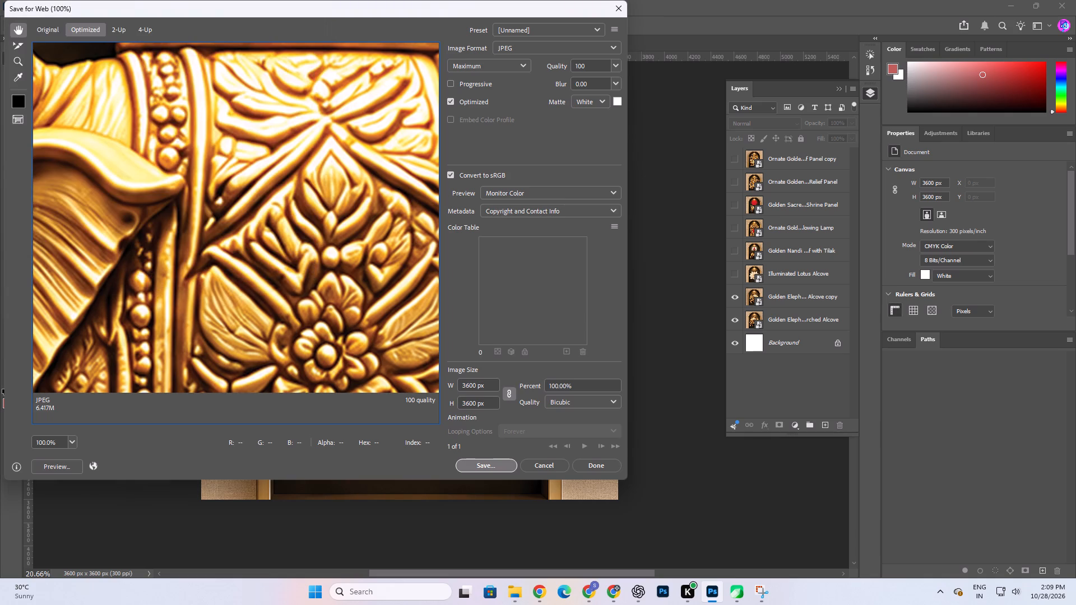
# Show the Illuminated Lotus Alcove layer and export it with Save for Web as FRAMES-IDOL3 in the IDOLS FRAME folder.
pyautogui.click(737, 276)
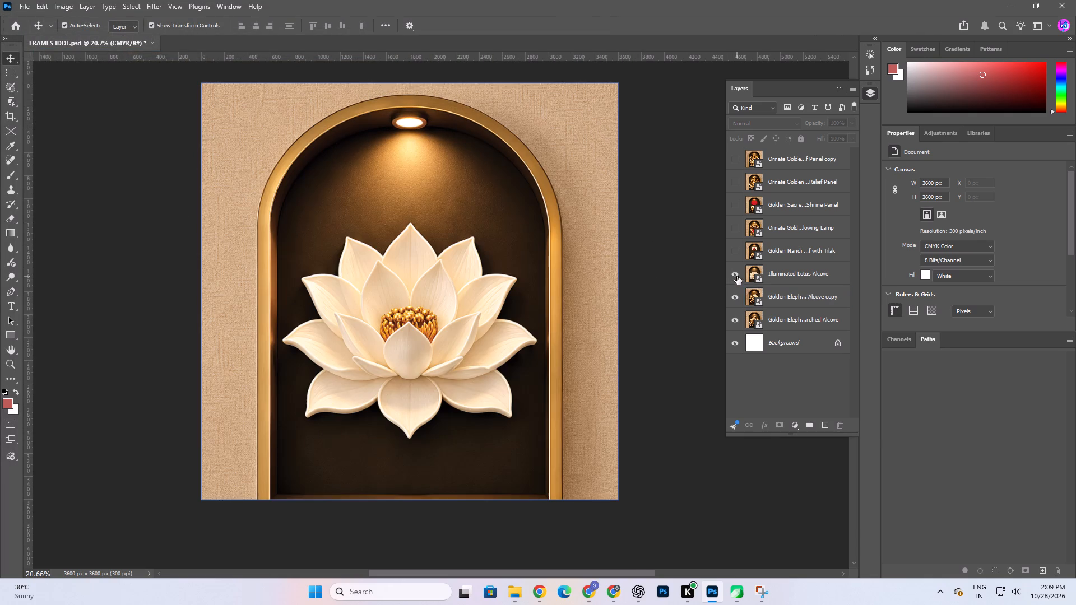
pyautogui.click(24, 1)
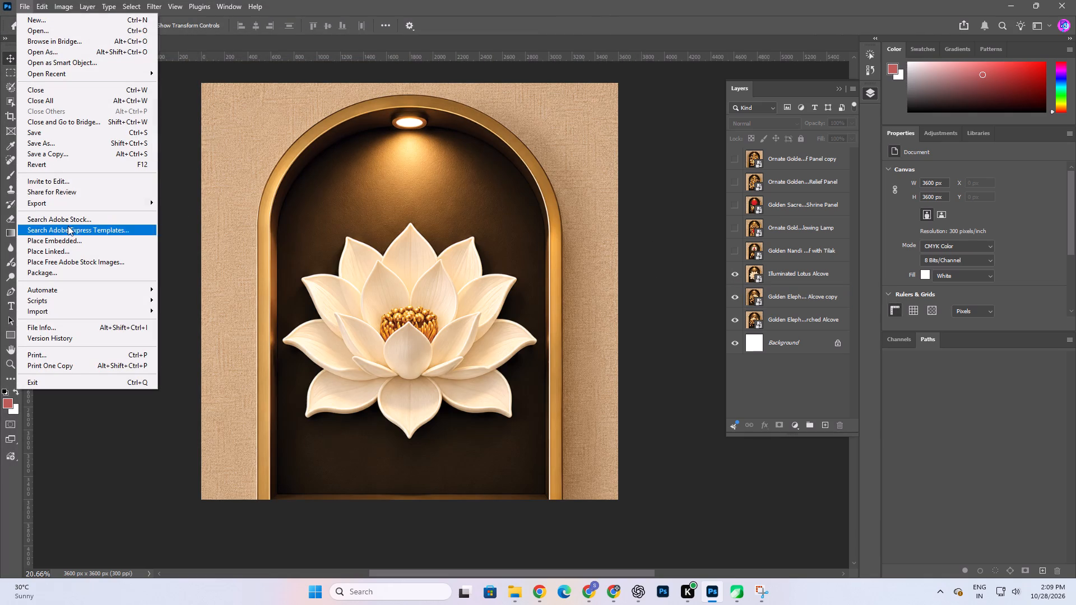
pyautogui.click(72, 201)
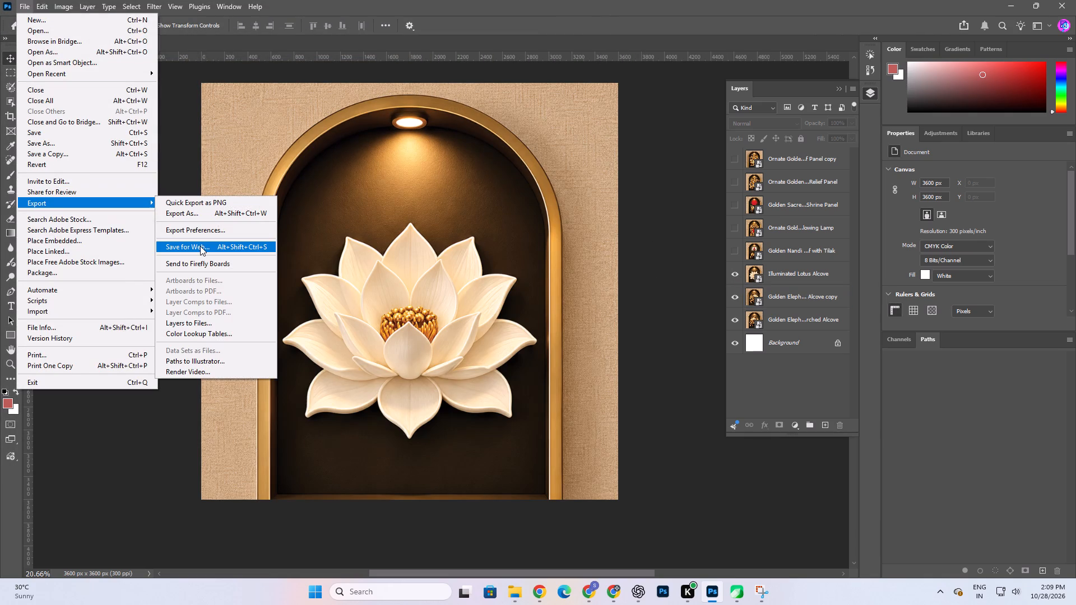
pyautogui.click(200, 246)
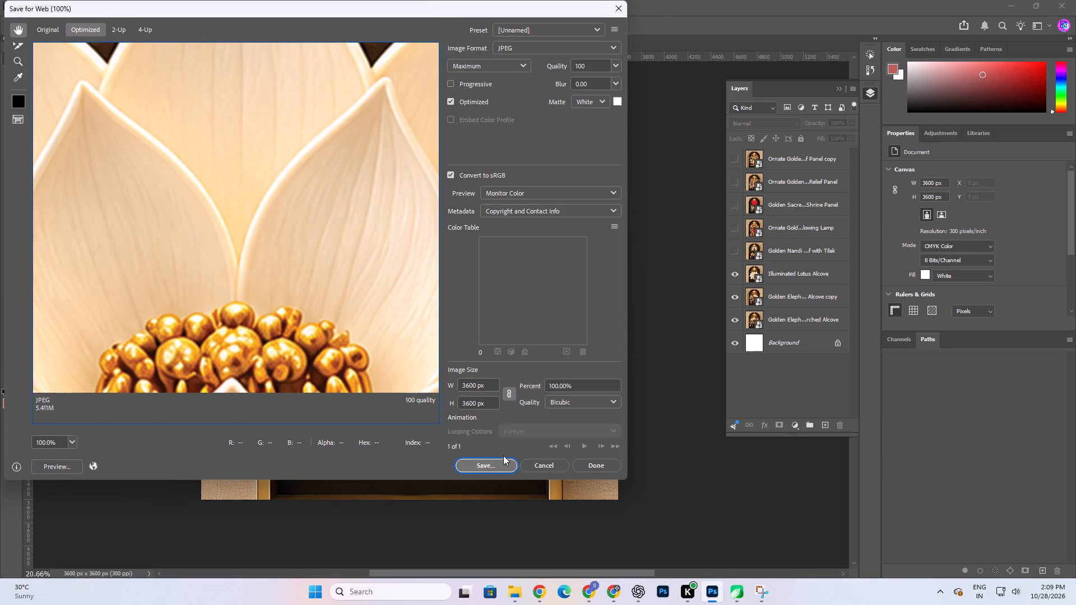
pyautogui.click(501, 464)
pyautogui.click(181, 226)
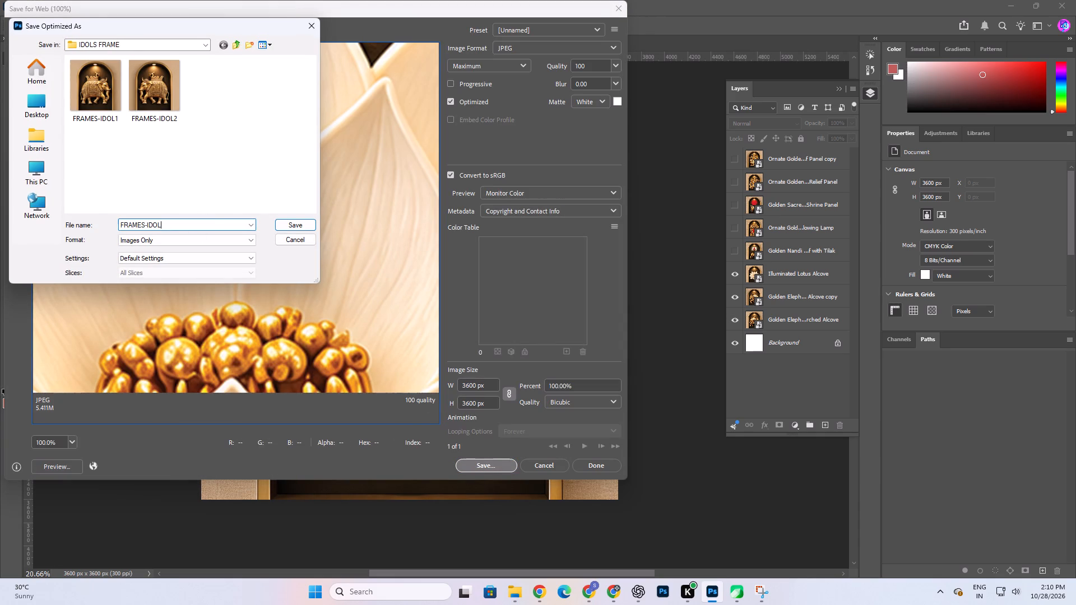
pyautogui.press('3')
pyautogui.press('Return')
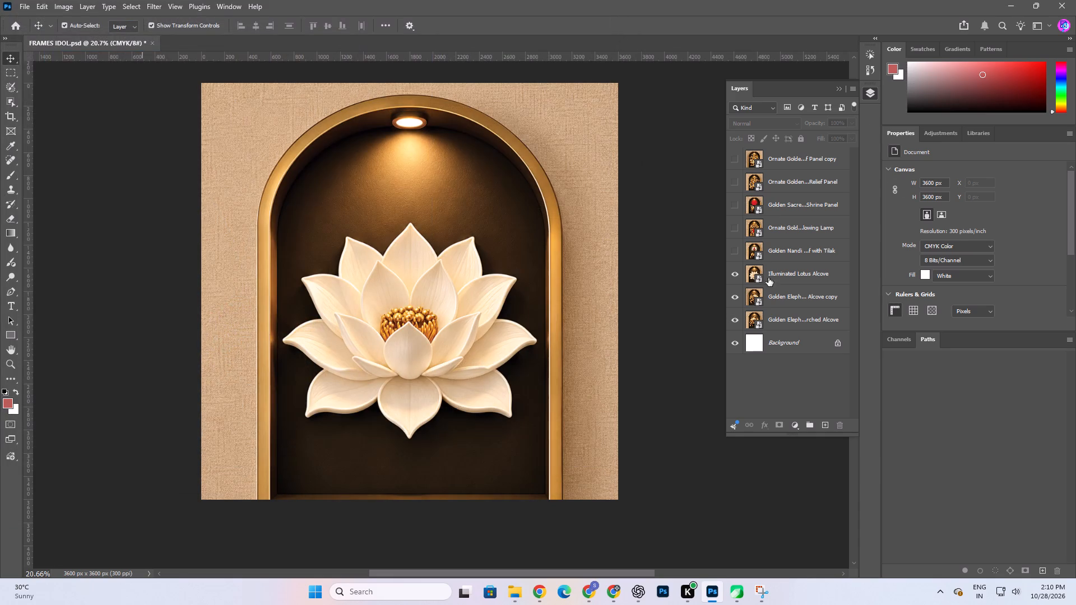
# Show the Golden Nandi Shrine Relief with Tilak layer and export it with Save for Web as FRAMES-IDOL4.
pyautogui.click(744, 253)
pyautogui.click(734, 249)
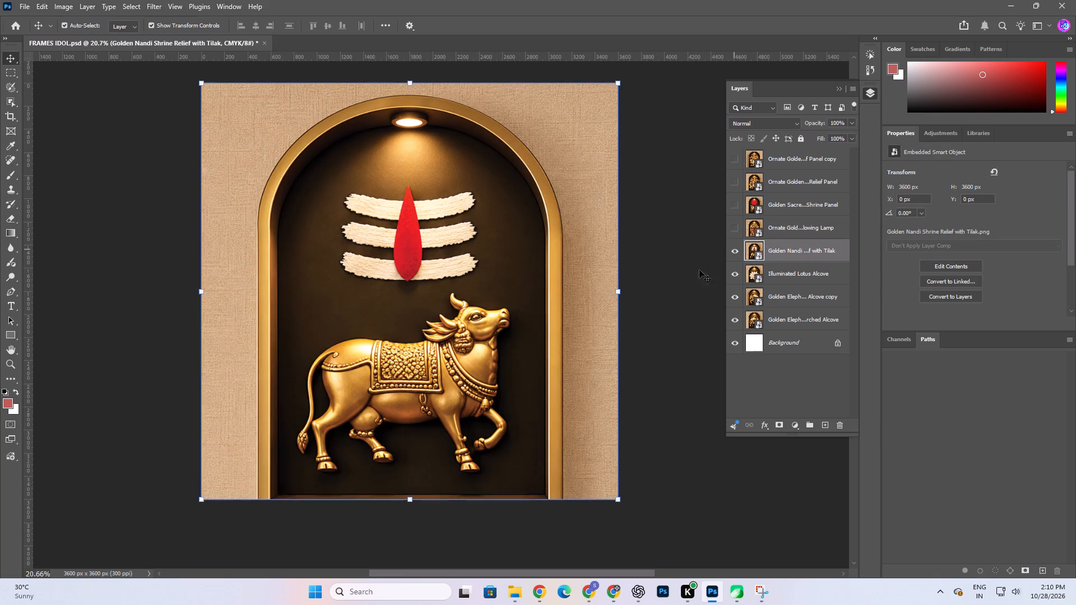
pyautogui.click(24, 3)
pyautogui.click(60, 204)
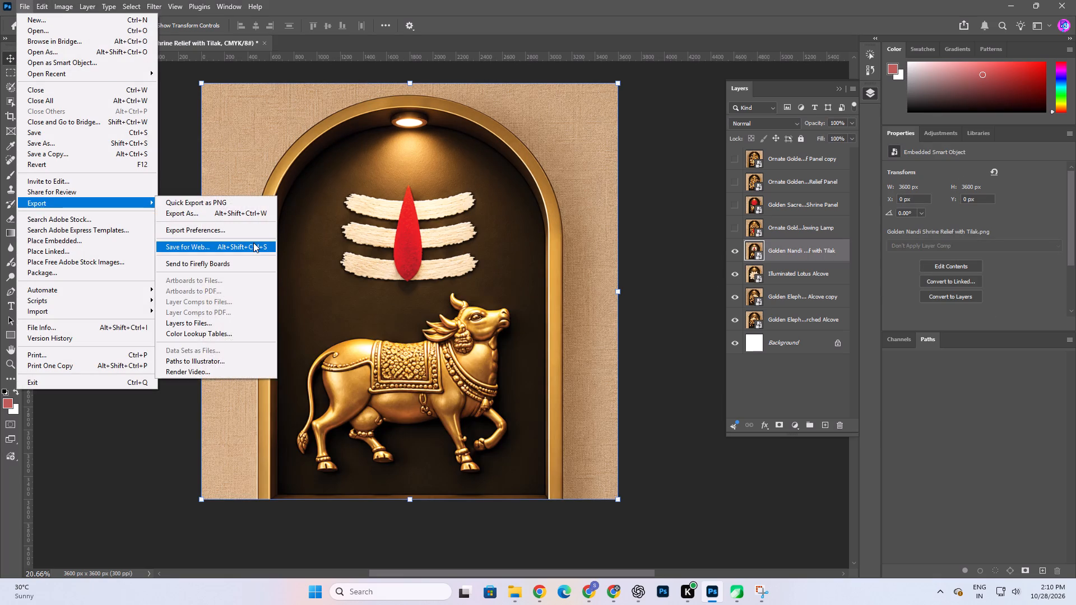
pyautogui.click(252, 243)
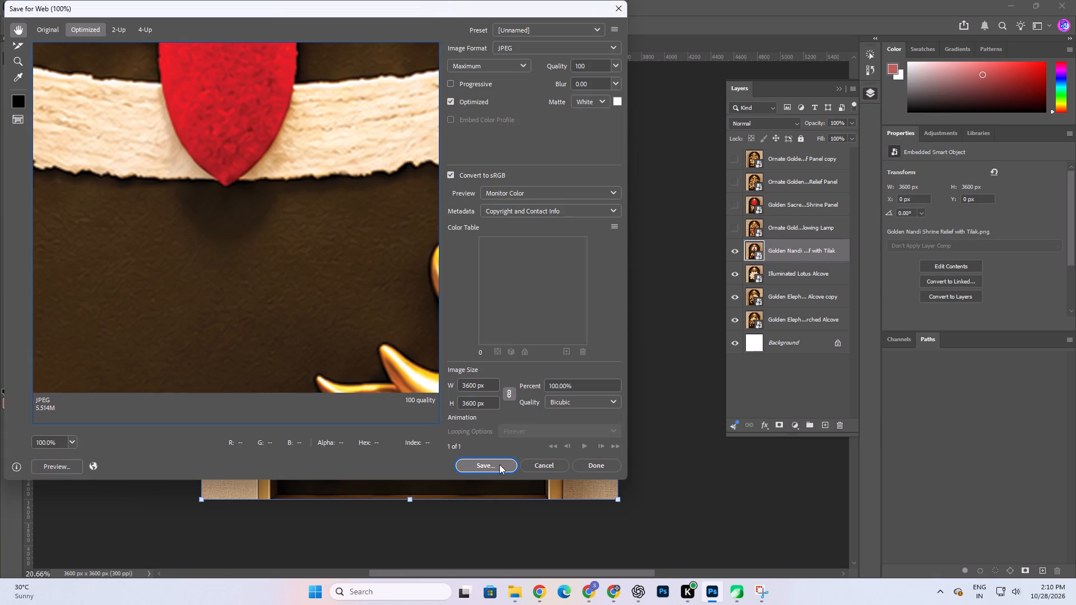
pyautogui.click(499, 464)
pyautogui.click(166, 220)
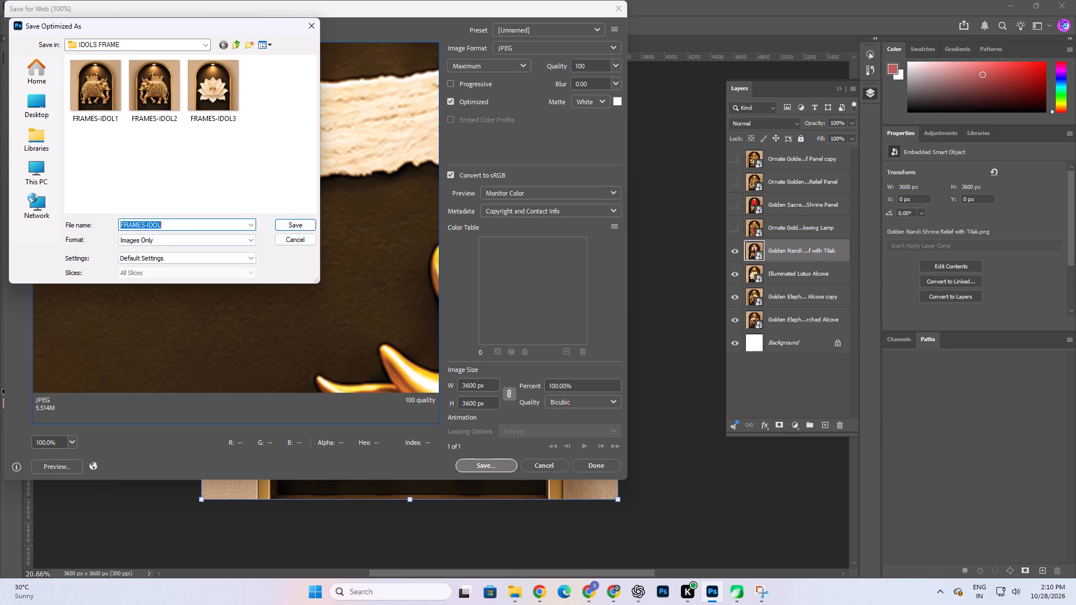
pyautogui.click(167, 224)
pyautogui.press('4')
pyautogui.press('Return')
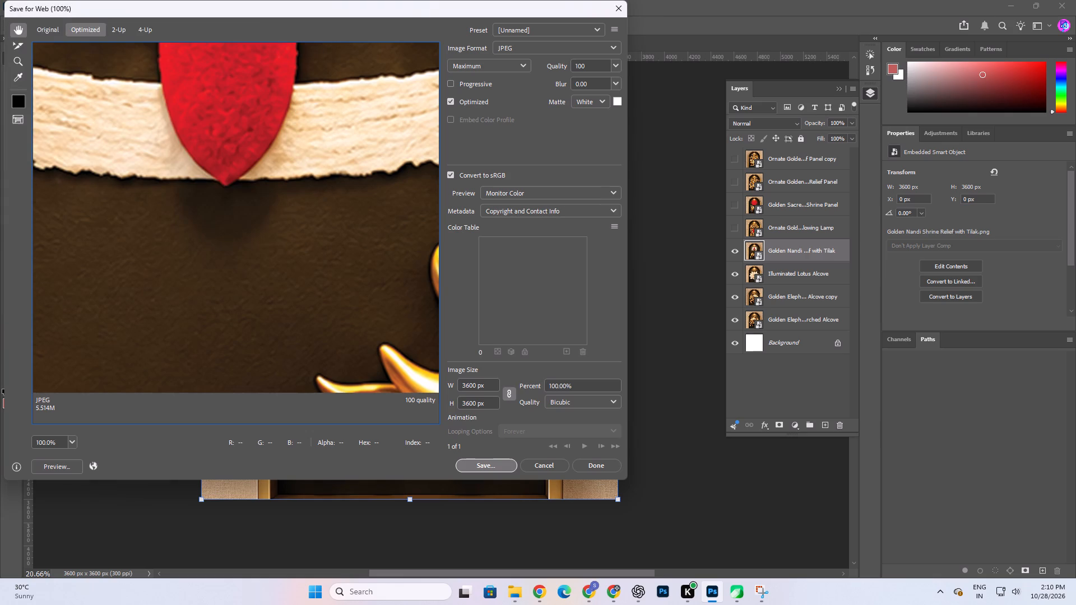
# Show the ornate golden shrine layer with the glowing lamp and export it with Save for Web as FRAMES-IDOL5.
pyautogui.click(736, 231)
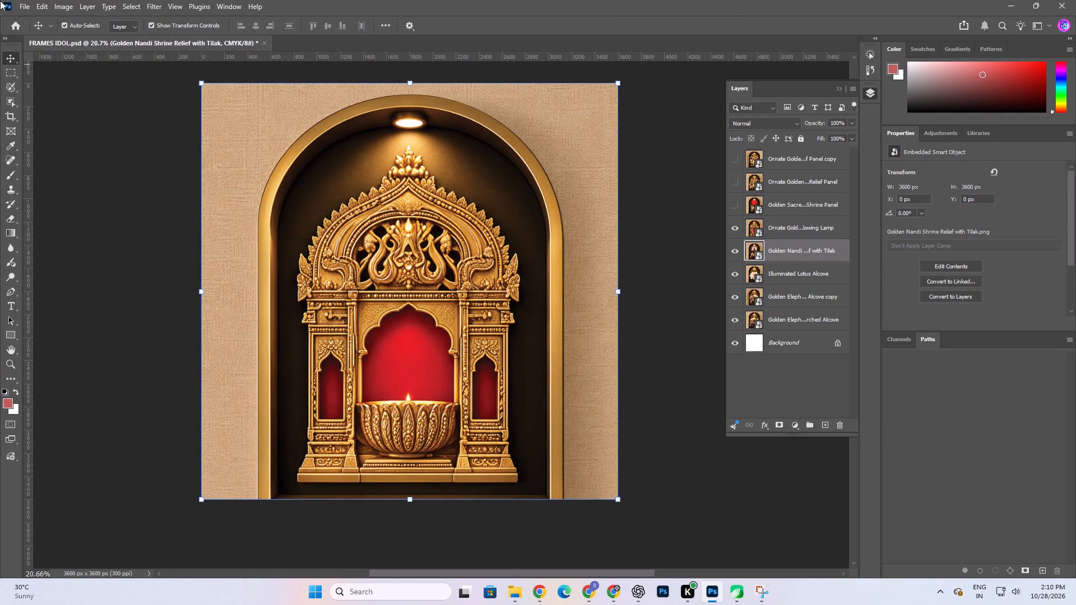
pyautogui.click(24, 2)
pyautogui.click(43, 202)
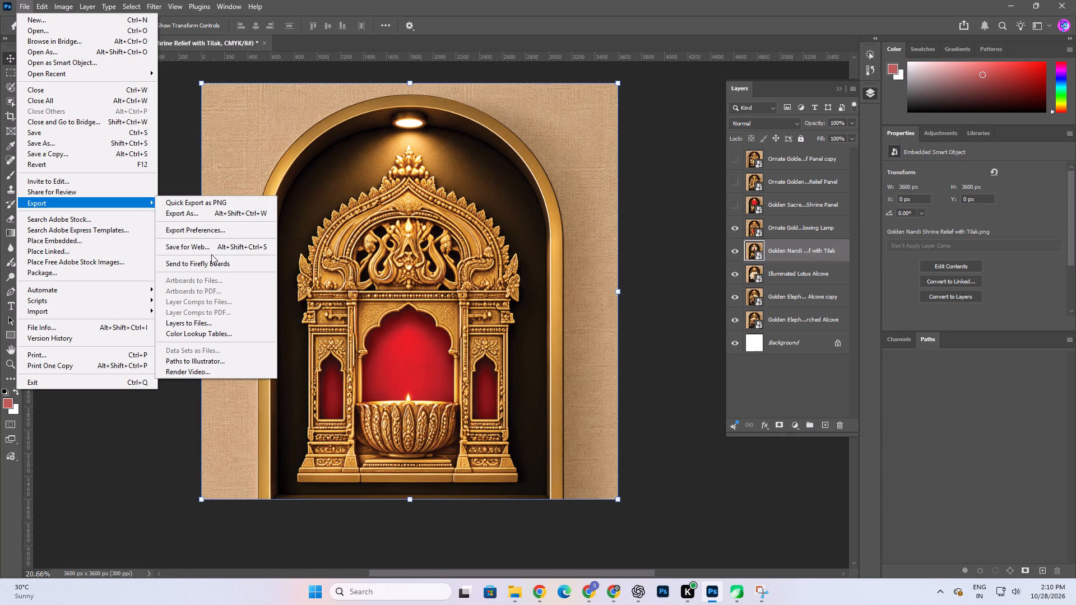
pyautogui.click(212, 249)
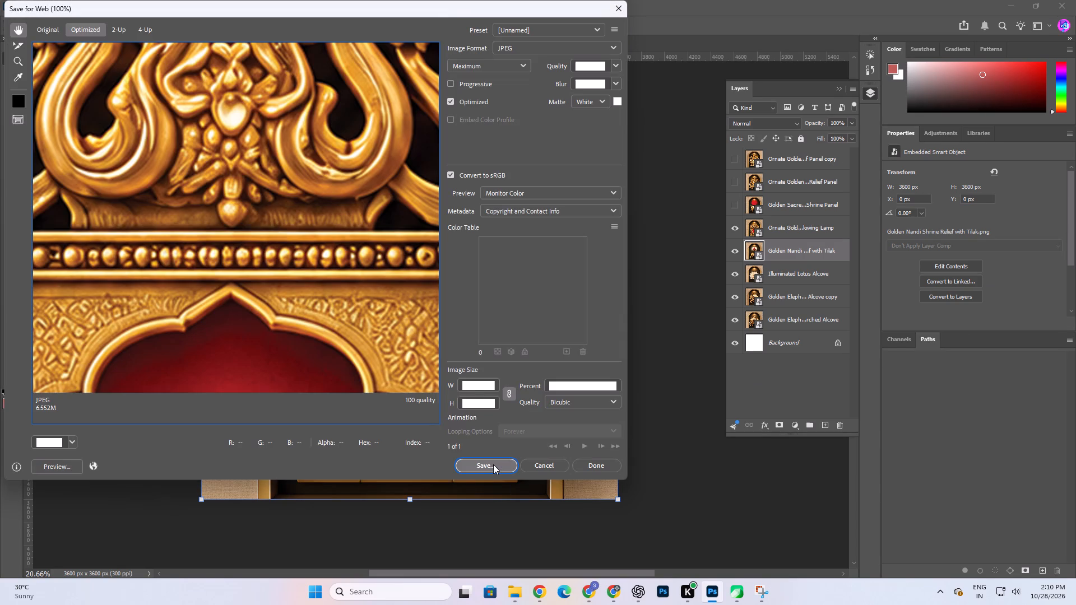
pyautogui.click(493, 464)
pyautogui.click(173, 223)
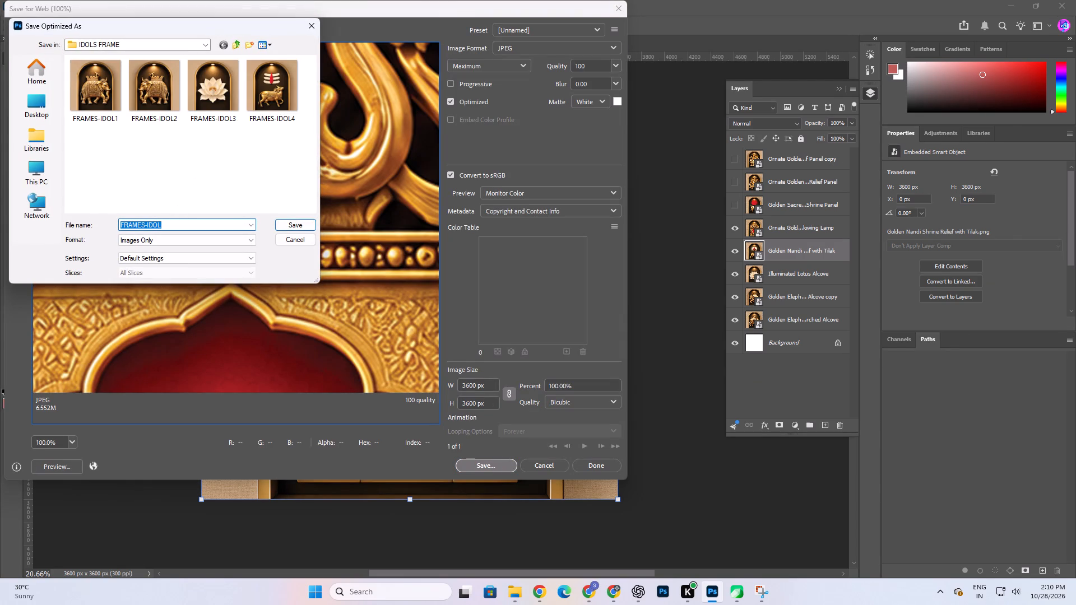
pyautogui.press('5')
pyautogui.press('Return')
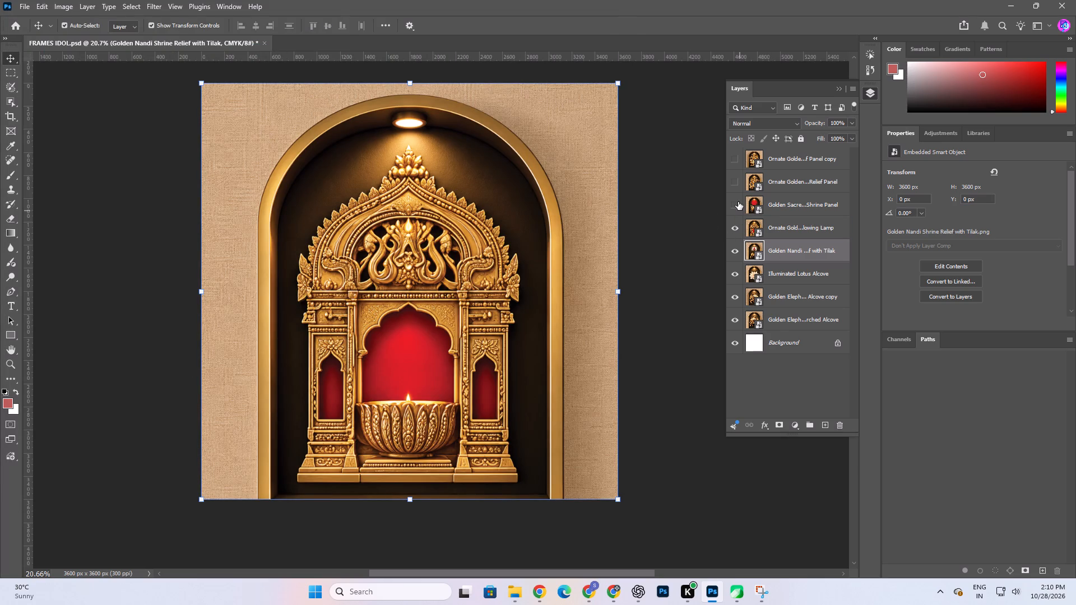
# Show the Golden Sacred cow shrine panel layer with the red disc and export it with Save for Web as FRAMES-IDOL6.
pyautogui.click(736, 202)
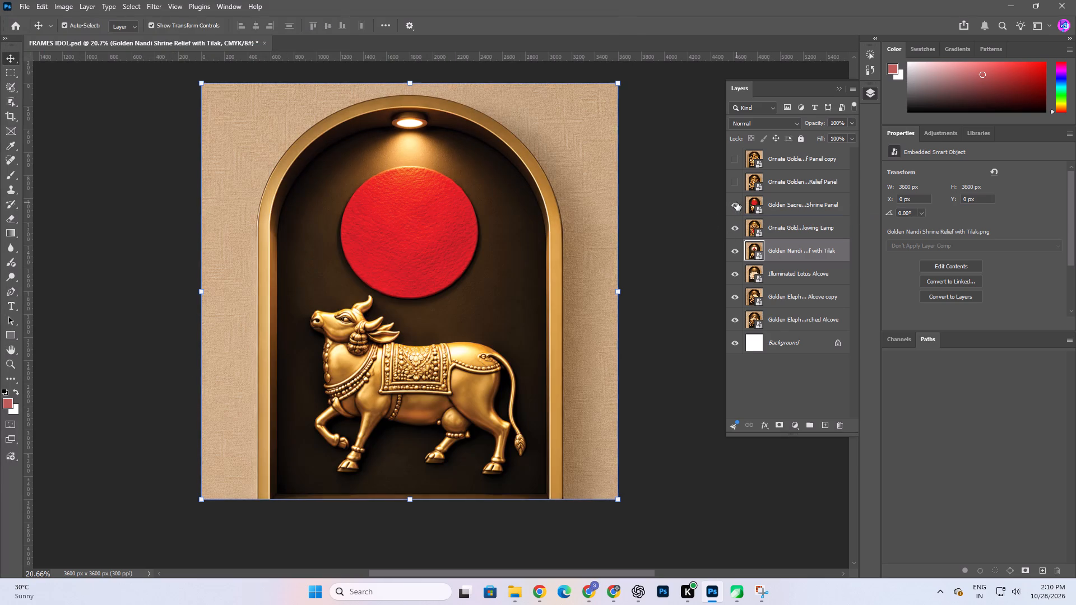
pyautogui.click(22, 0)
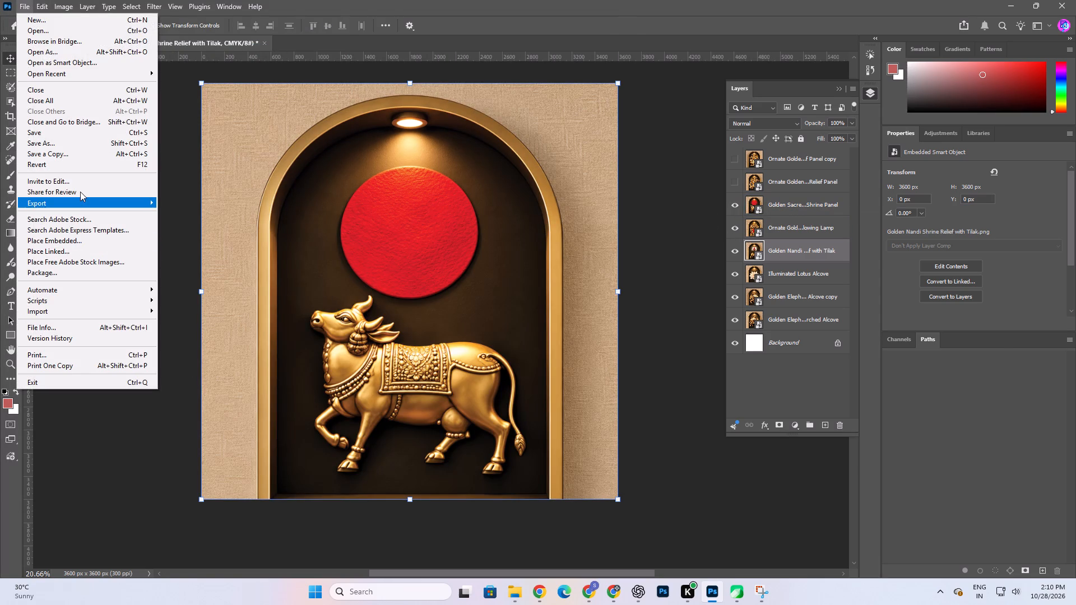
pyautogui.click(80, 199)
pyautogui.click(247, 246)
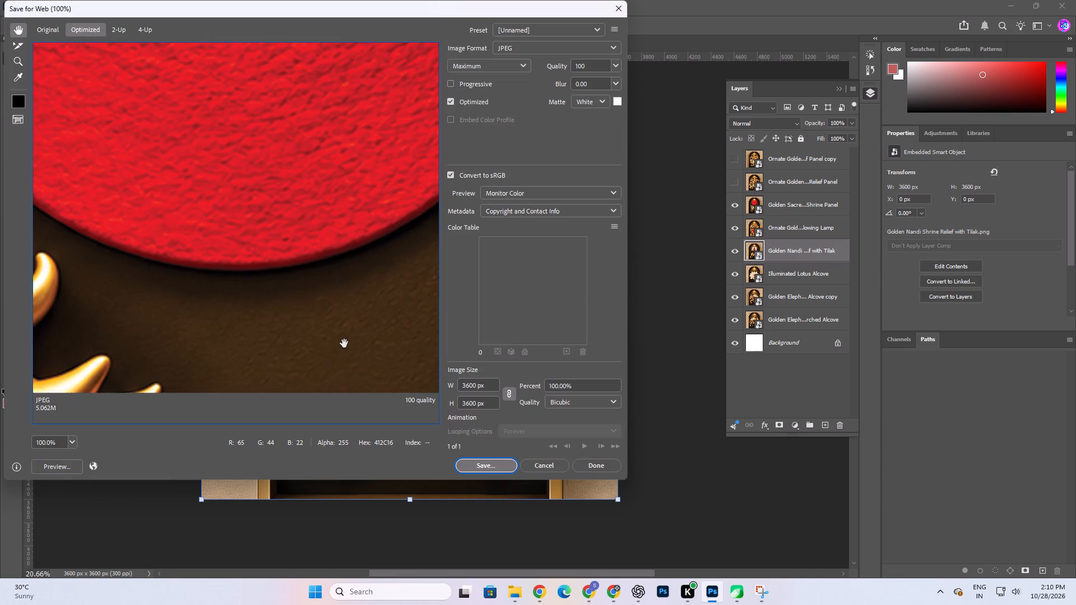
pyautogui.click(505, 467)
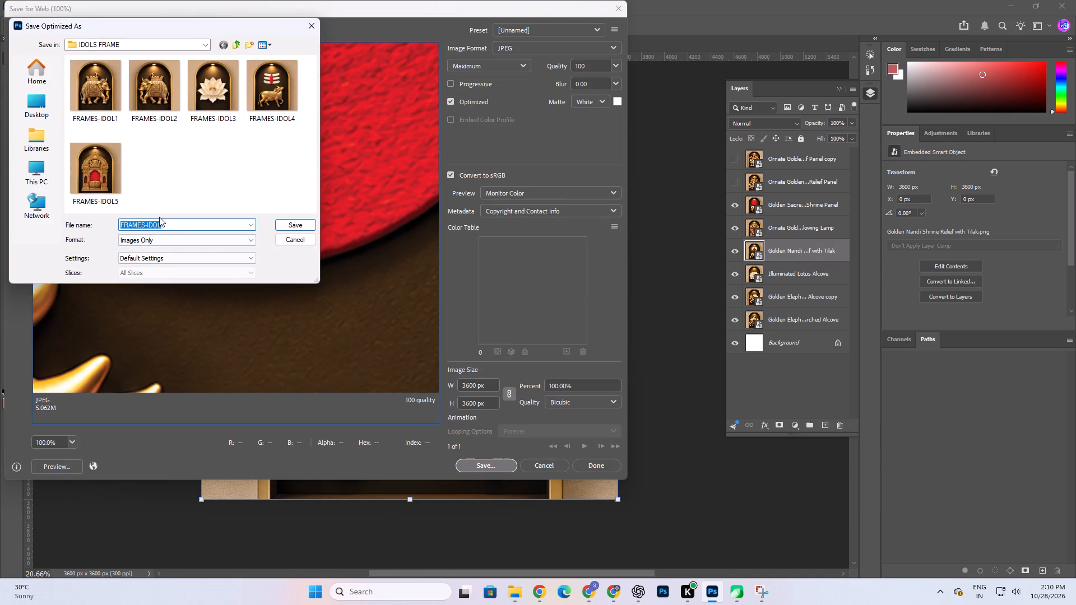
pyautogui.click(168, 223)
pyautogui.press('6')
pyautogui.press('Return')
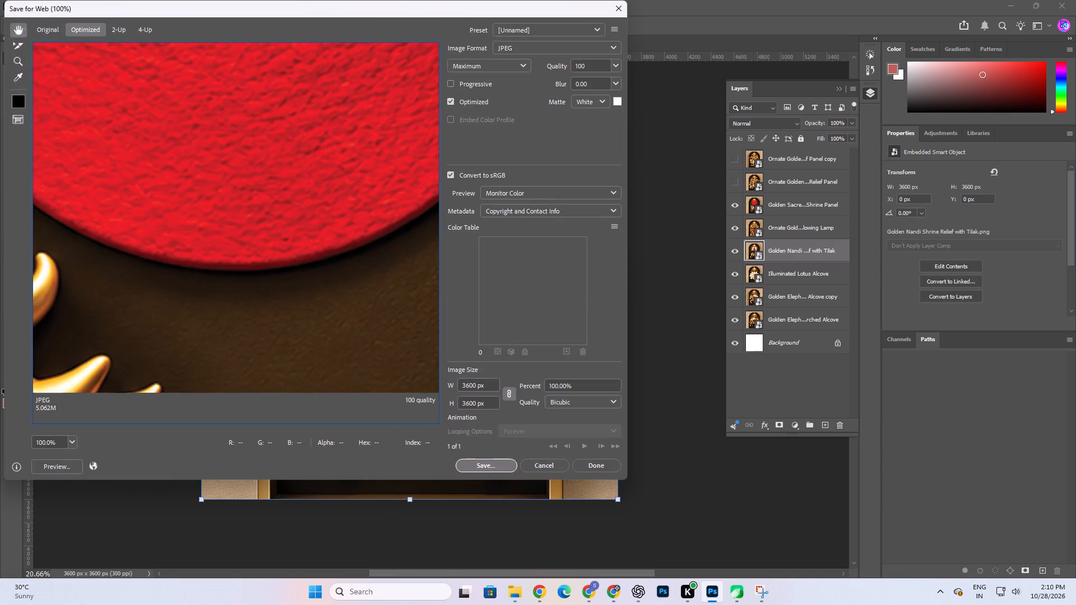
# Show the original ornate golden peacock relief panel layer and export it with Save for Web as FRAMES-IDOL7.
pyautogui.click(738, 178)
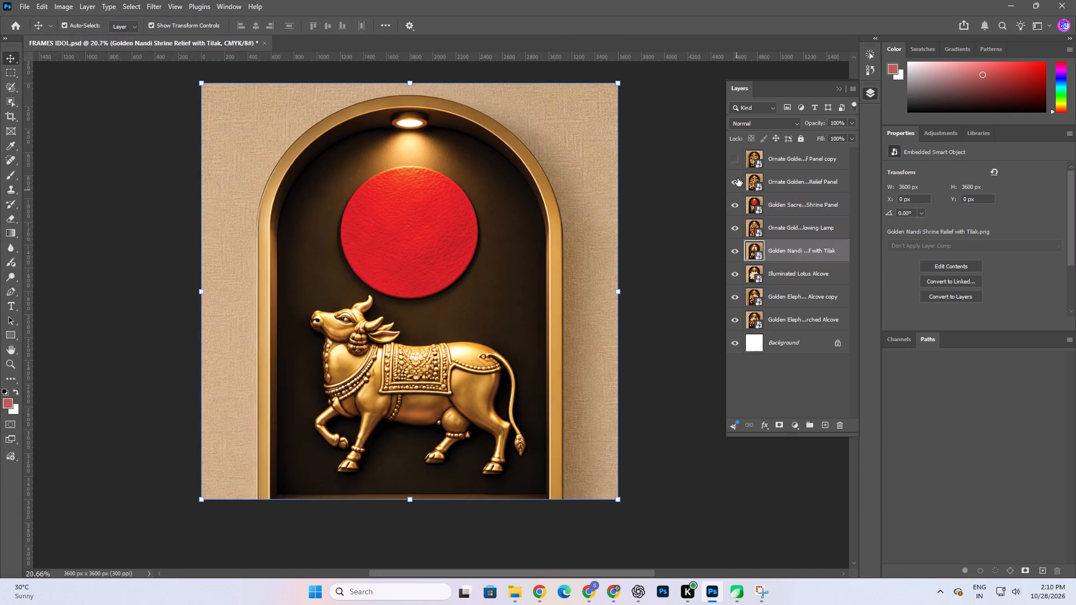
pyautogui.click(22, 2)
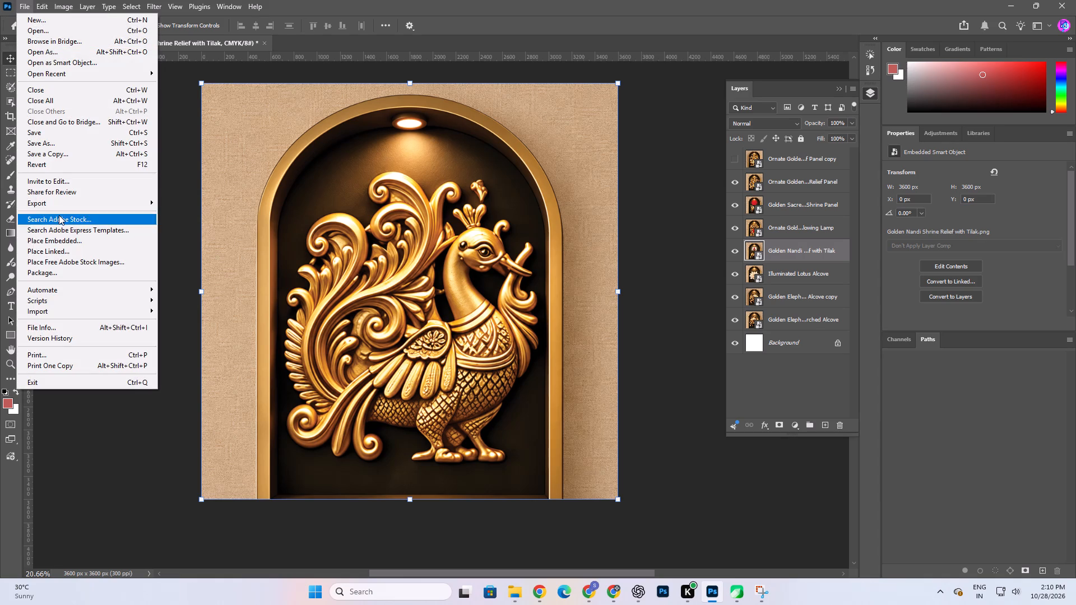
pyautogui.click(59, 202)
pyautogui.click(189, 243)
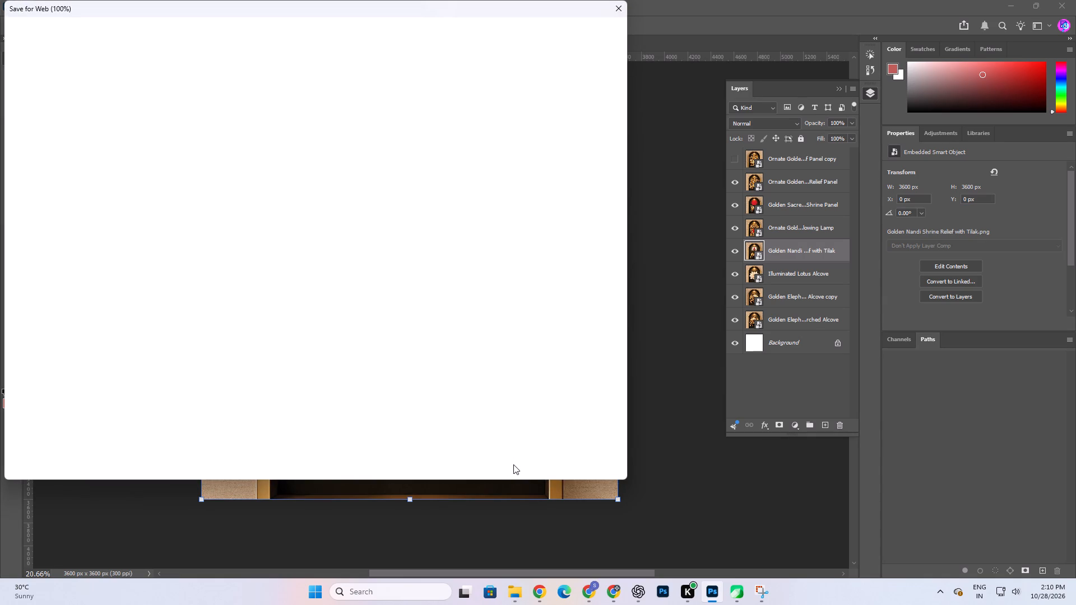
pyautogui.click(513, 465)
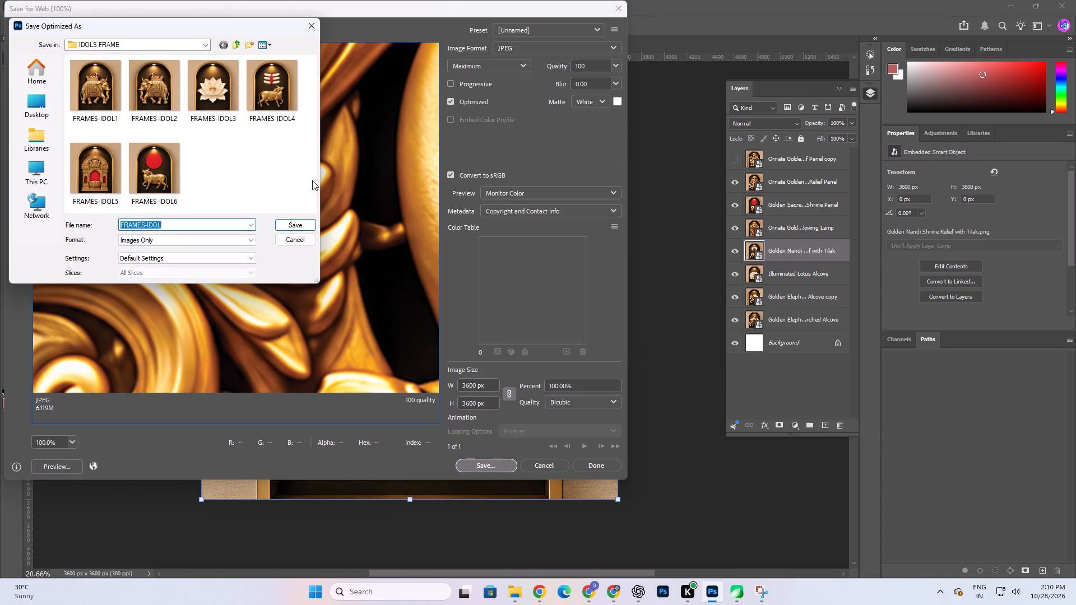
pyautogui.click(168, 226)
pyautogui.press('7')
pyautogui.press('Return')
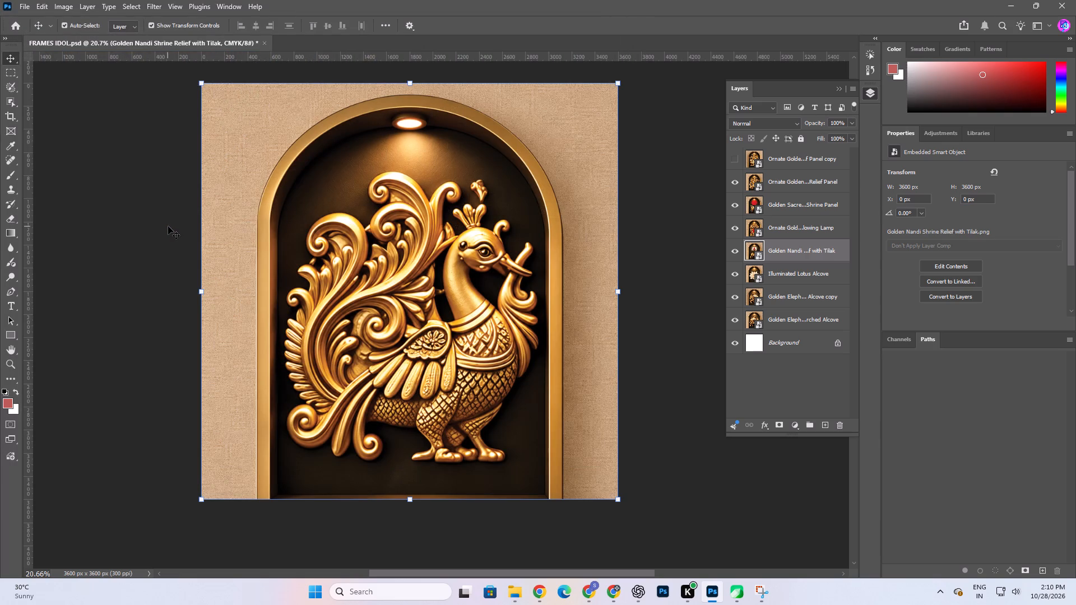
# Show the mirrored golden peacock copy layer and export it with Save for Web as a JPEG in the IDOLS FRAME folder.
pyautogui.click(734, 153)
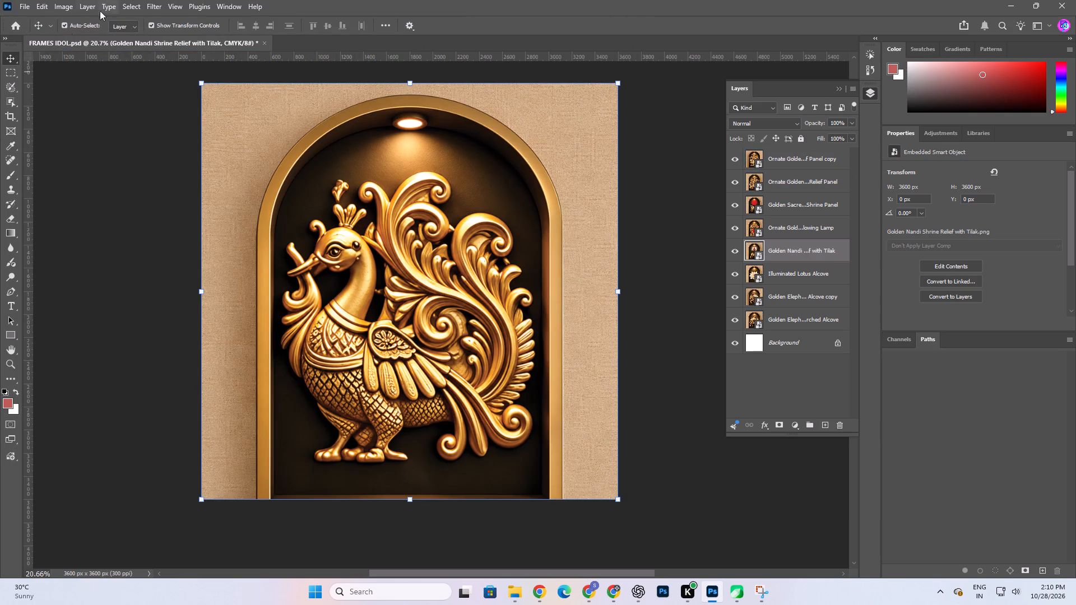
pyautogui.click(19, 3)
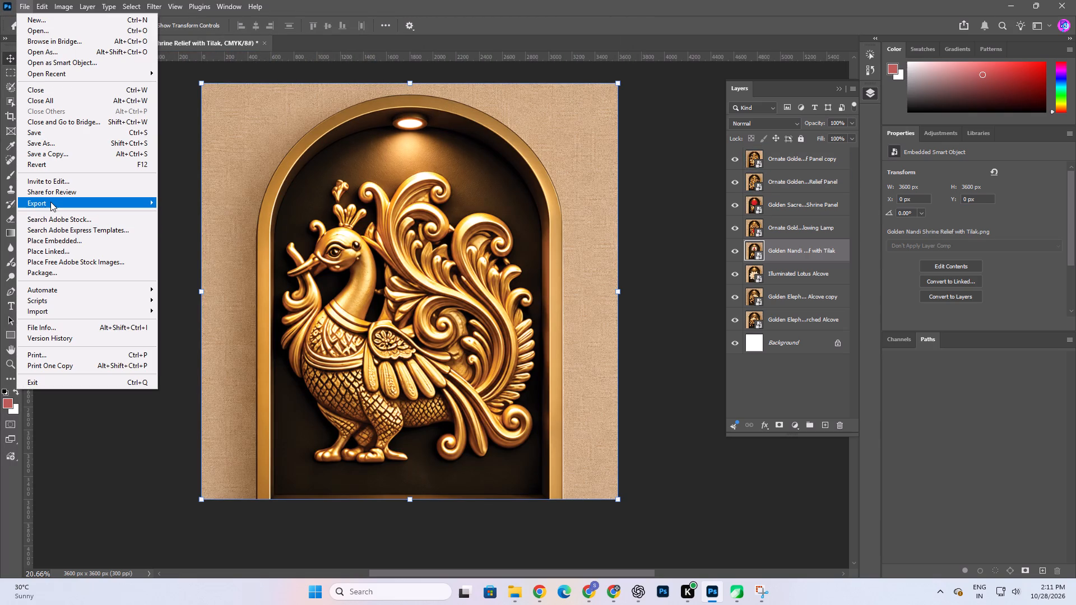
pyautogui.click(50, 202)
pyautogui.click(207, 244)
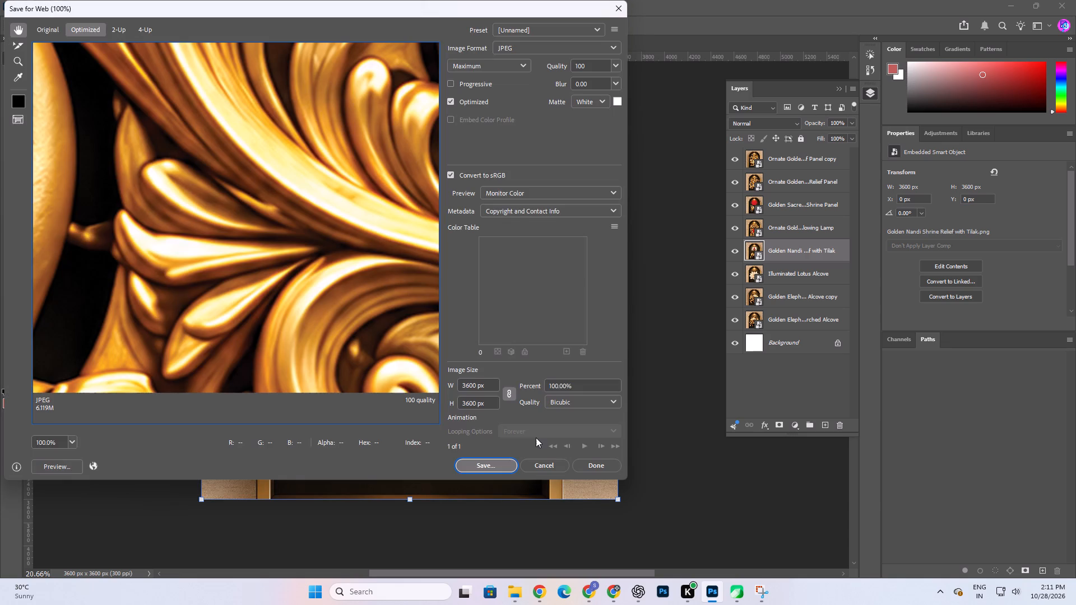
pyautogui.click(495, 461)
pyautogui.click(169, 225)
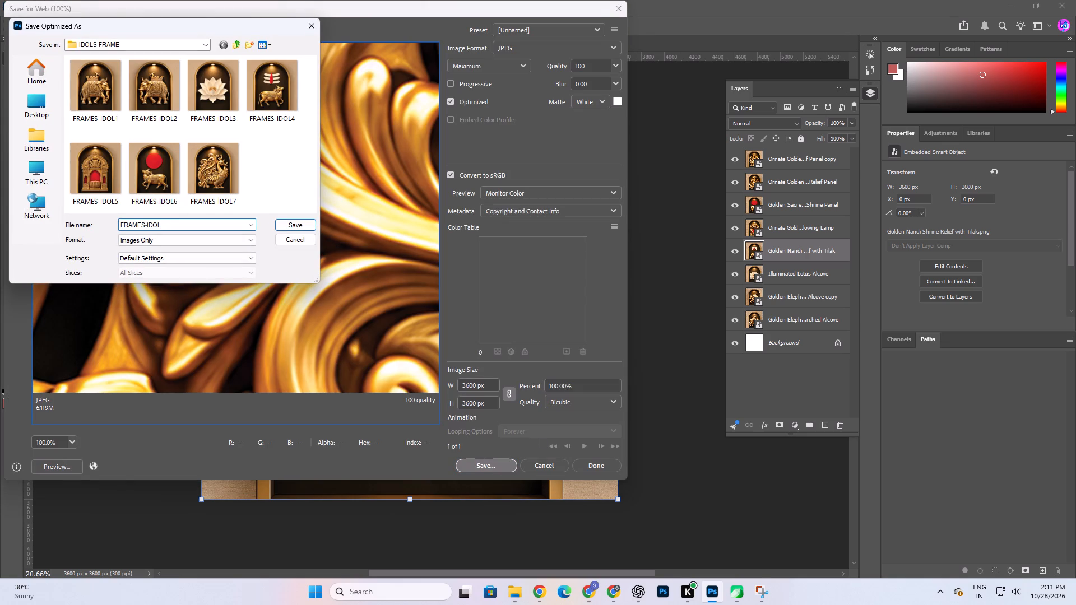
# Complete the mirrored peacock JPEG's file name as FRAMES-IDOL8 and save it in the IDOLS FRAME folder.
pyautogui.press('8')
pyautogui.press('Return')
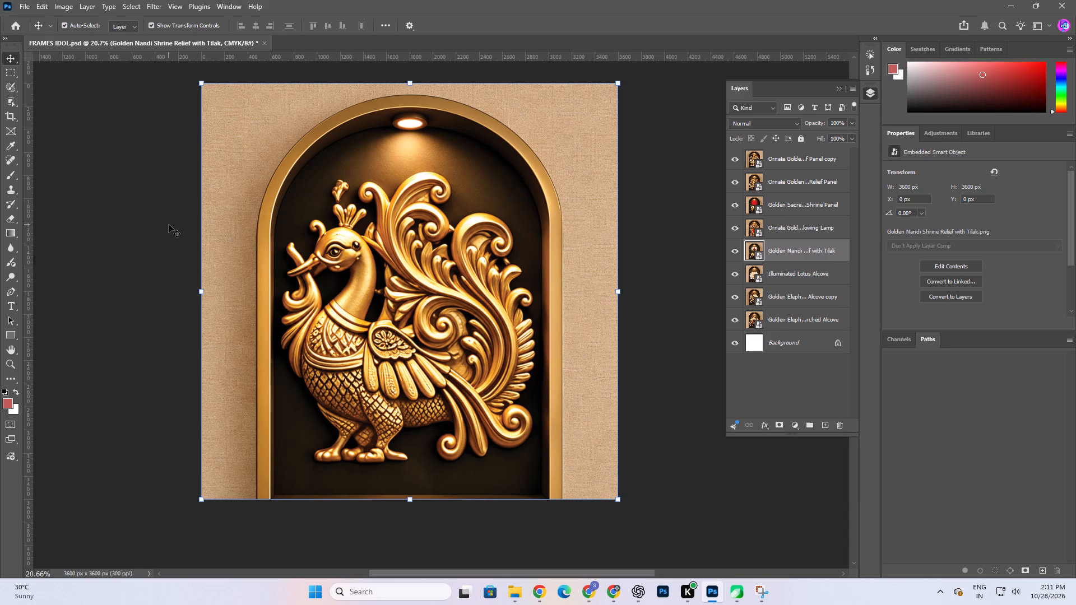
# Save the layered FRAMES IDOL.psd document.
pyautogui.hotkey('ctrl', 's')
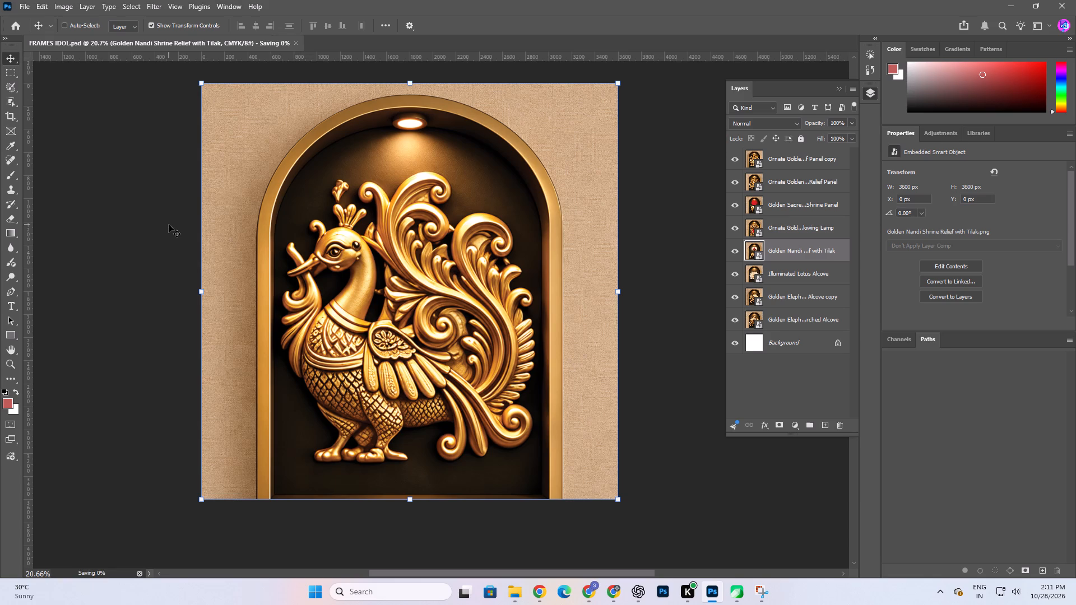
# Switch to Task Tracker in Google Chrome and find the frames task in the Marketing- CUT & STYLE Sushant Lok 1 bucket.
pyautogui.click(588, 588)
pyautogui.scroll(2, 607, 338)
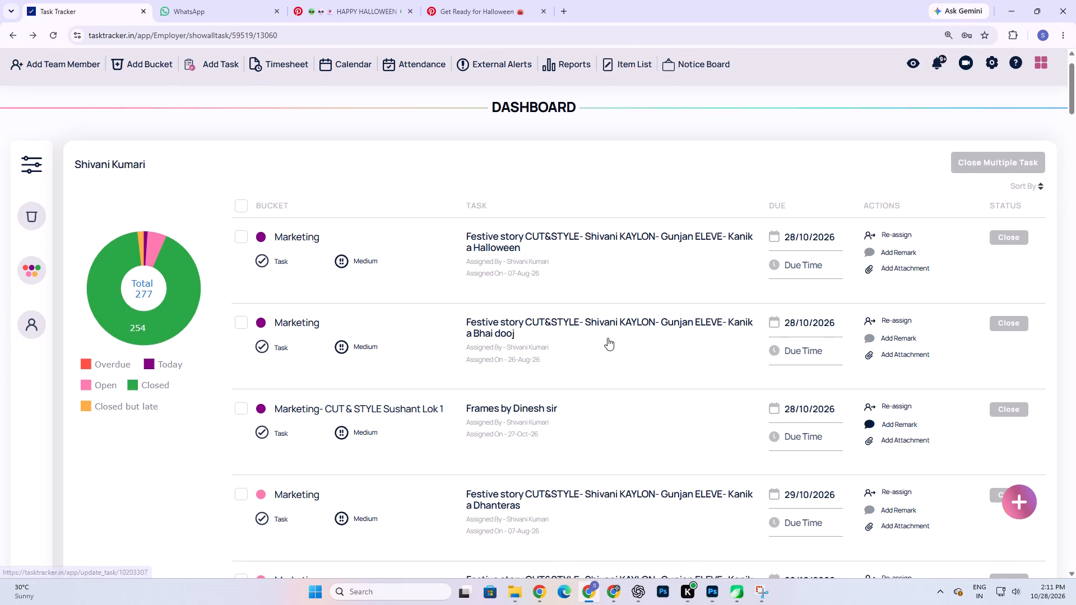
pyautogui.scroll(1, 607, 338)
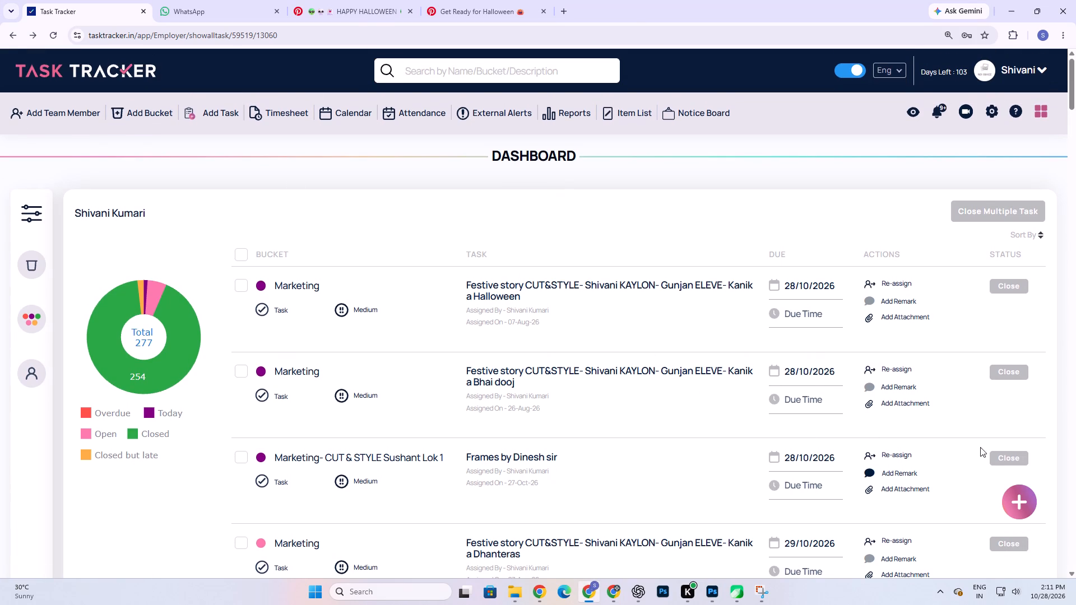
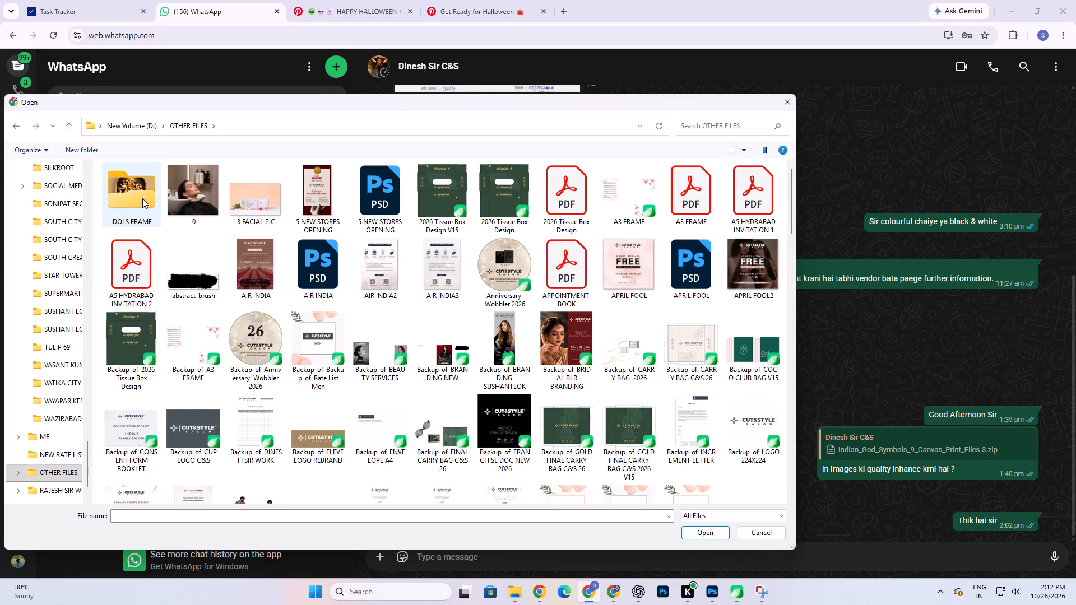
# Select all eight images, FRAMES-IDOL1 to FRAMES-IDOL8, from the IDOLS FRAME folder to attach to the open WhatsApp chat.
pyautogui.doubleClick(139, 196)
pyautogui.moveTo(707, 314); pyautogui.dragTo(147, 179)
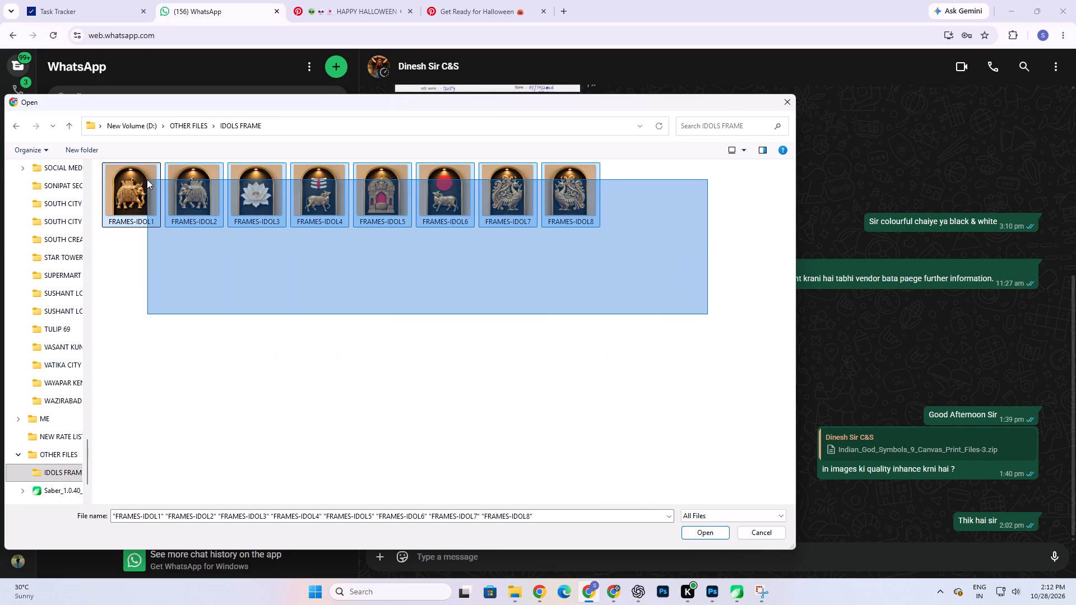
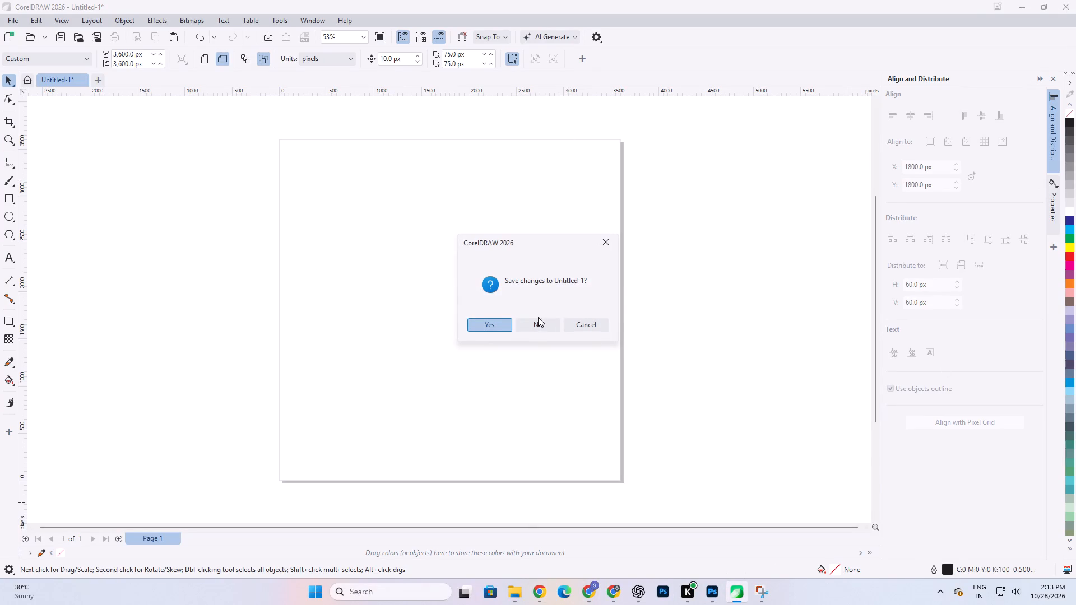
# Close CorelDRAW without saving the changes to Untitled-1 and switch to the FRAMES IDOL.psd document in Photoshop.
pyautogui.click(536, 323)
pyautogui.click(723, 592)
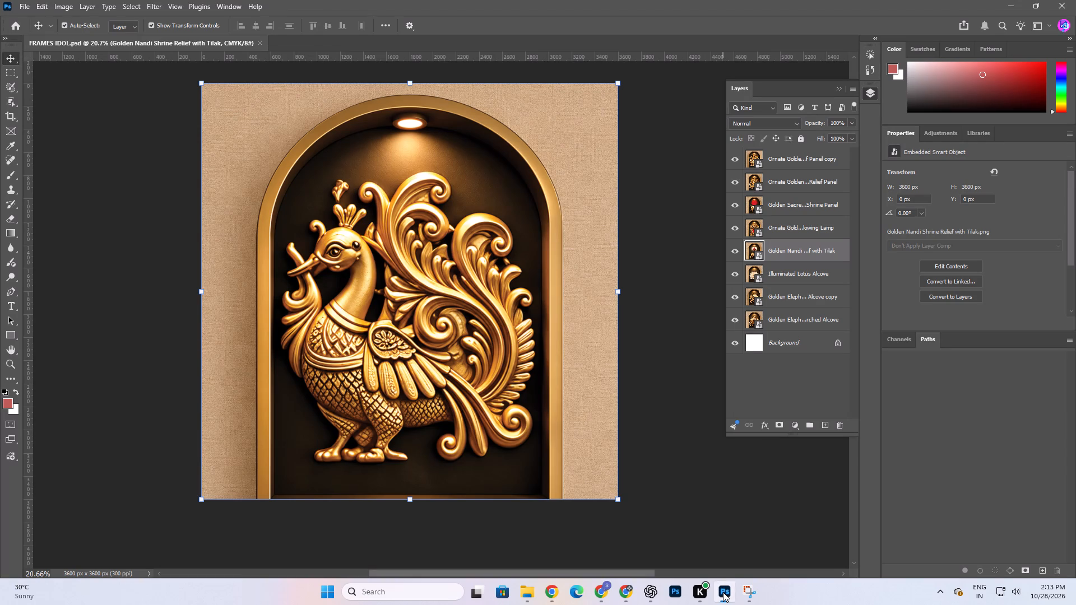
# Close the FRAMES IDOL.psd document.
pyautogui.click(25, 4)
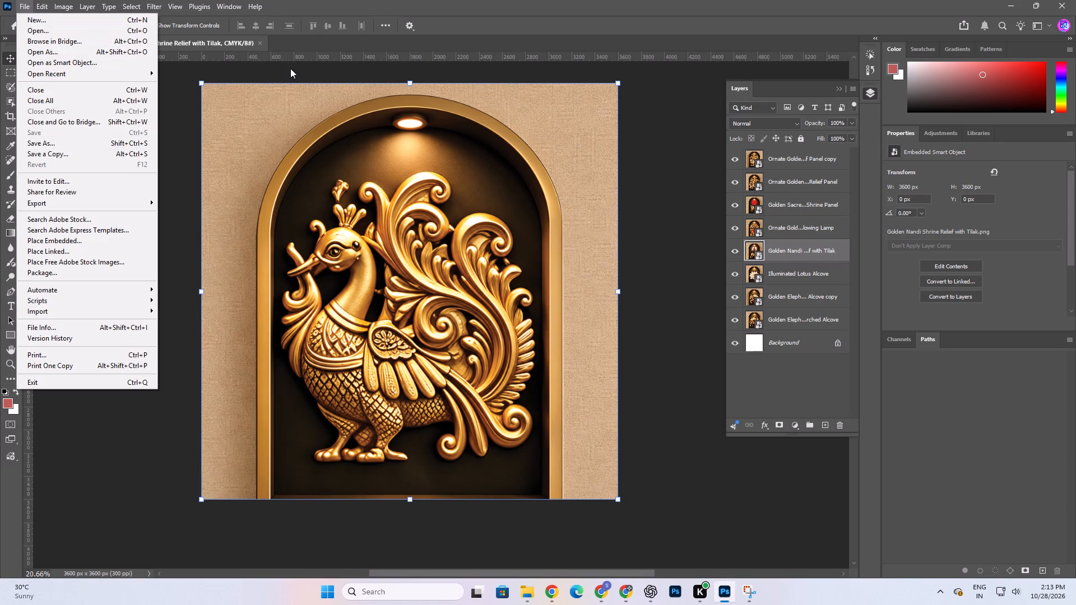
pyautogui.click(261, 43)
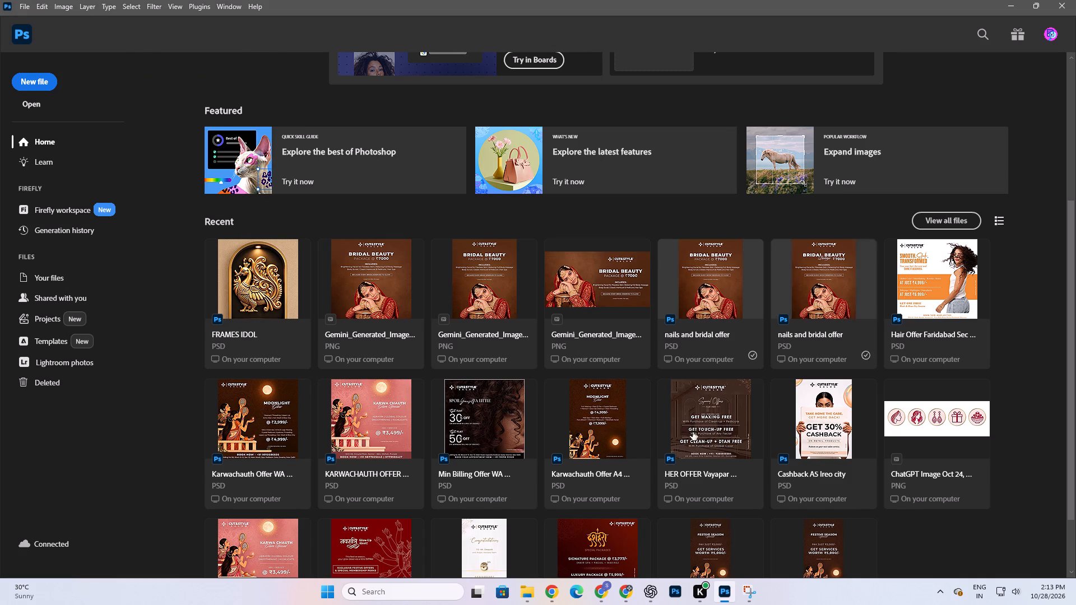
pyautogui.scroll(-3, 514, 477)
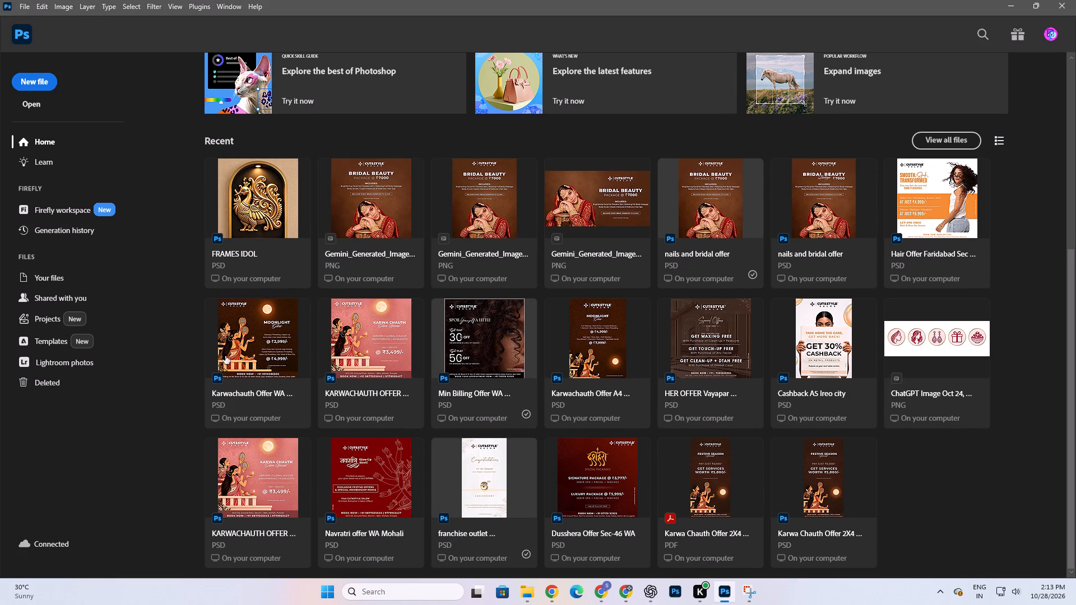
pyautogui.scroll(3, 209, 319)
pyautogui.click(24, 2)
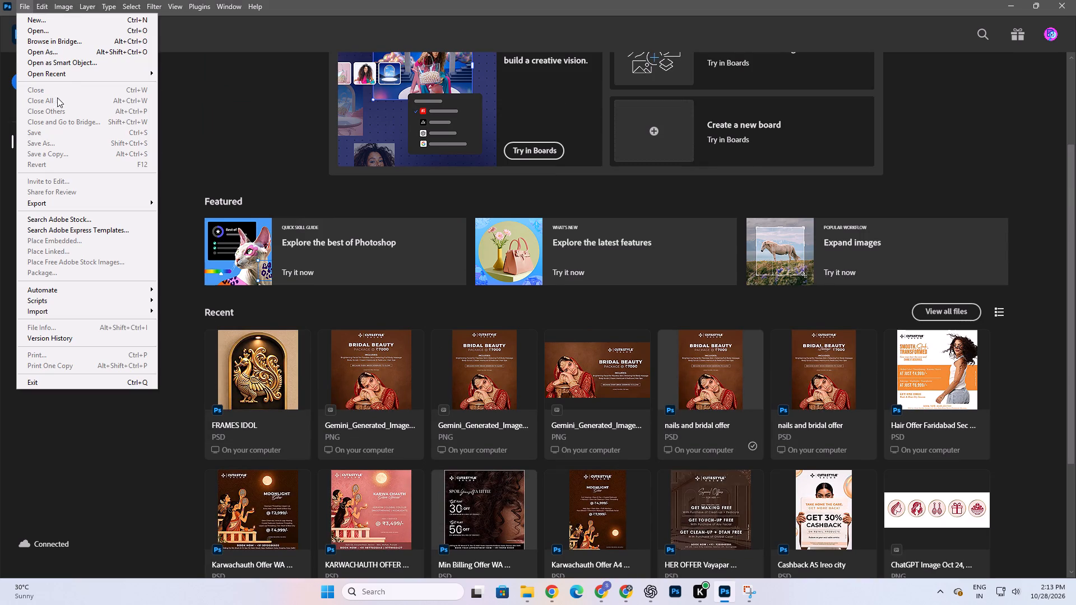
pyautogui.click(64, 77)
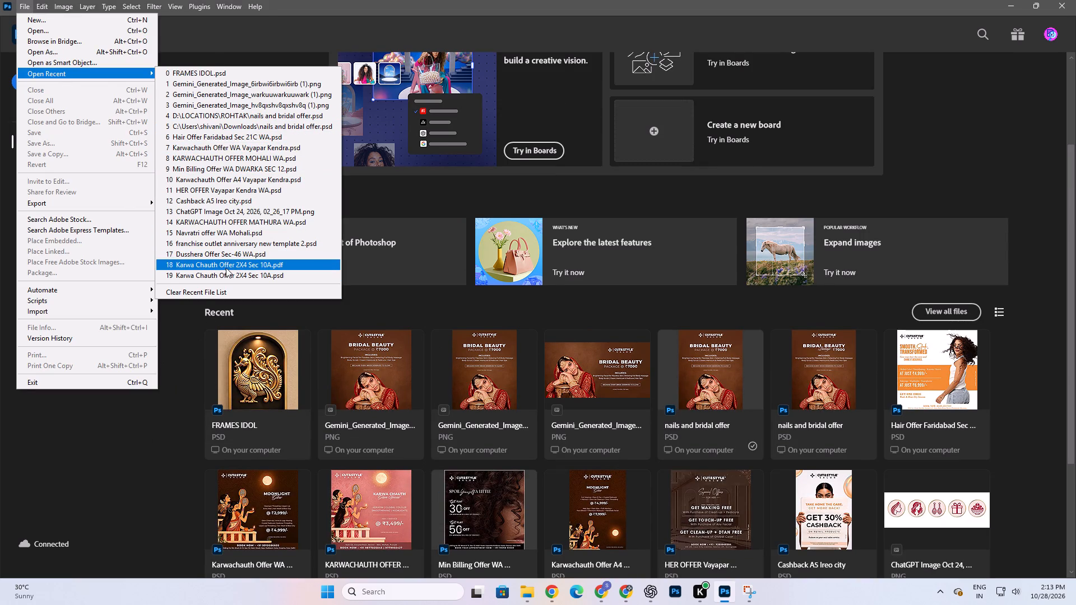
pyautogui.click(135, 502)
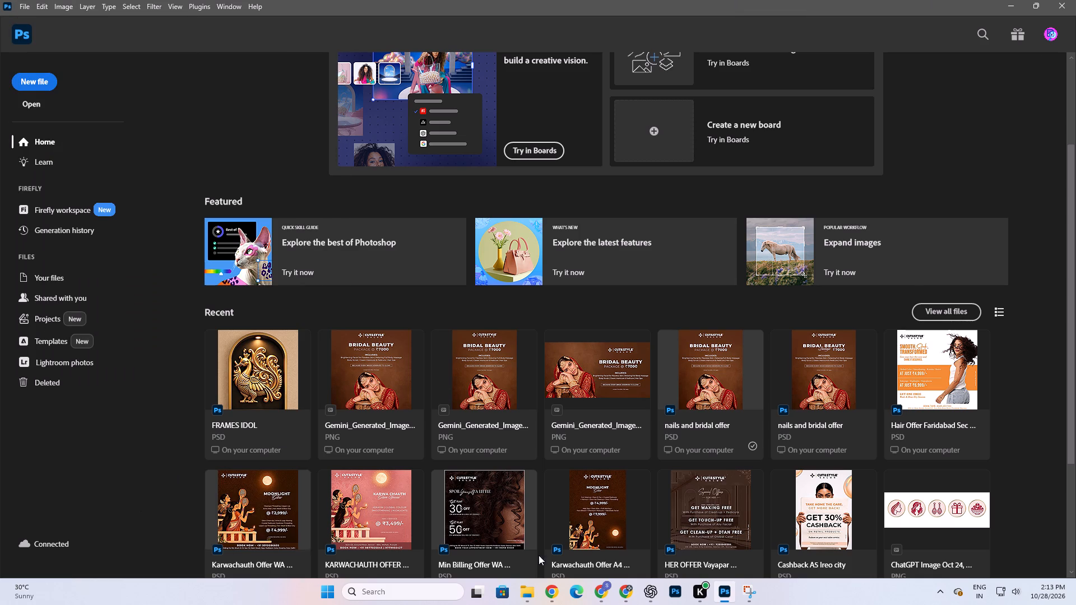
# In File Explorer, search the LOCATIONS folder for "fes" and open the FESTIVE WISH folder.
pyautogui.click(526, 595)
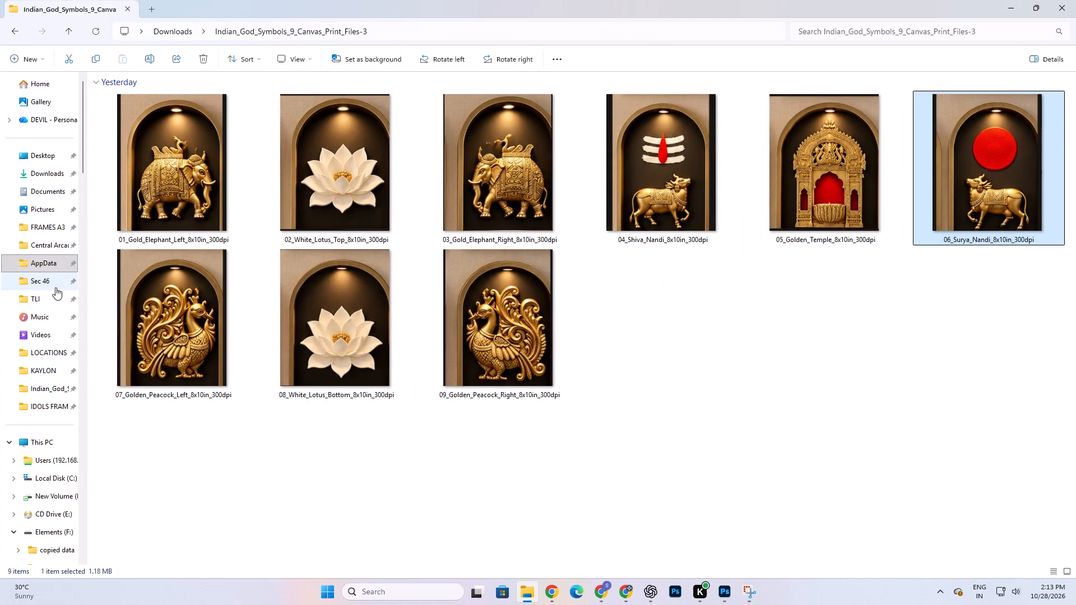
pyautogui.click(40, 346)
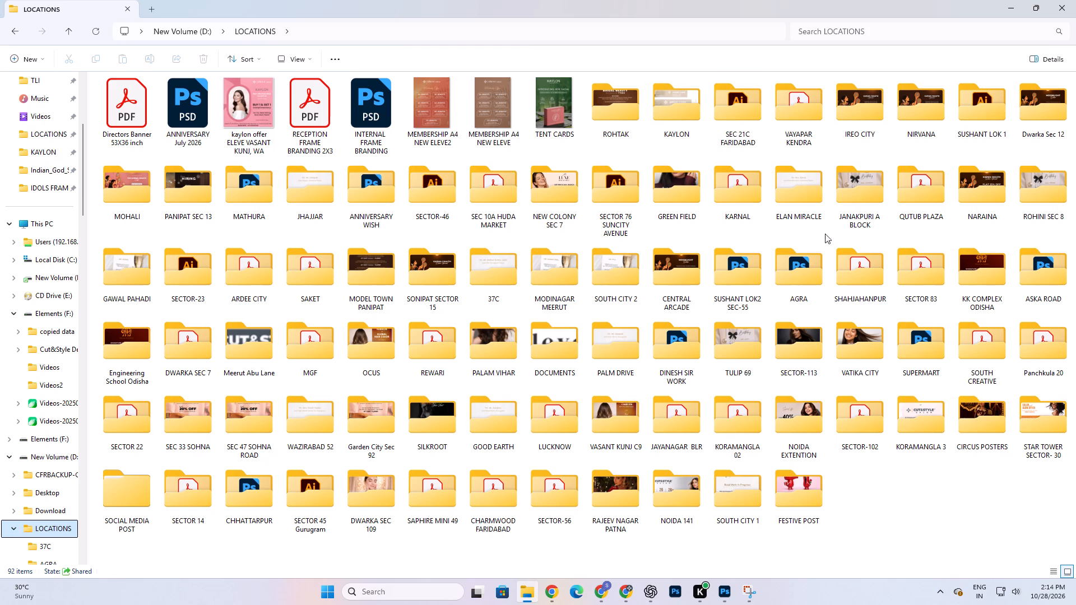
pyautogui.click(627, 102)
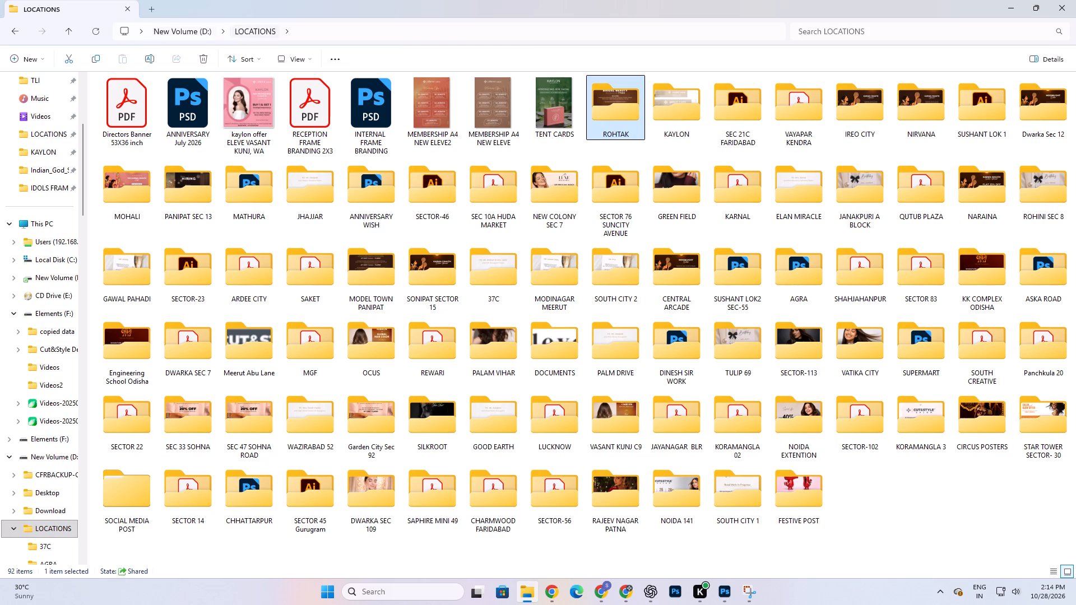
pyautogui.click(810, 34)
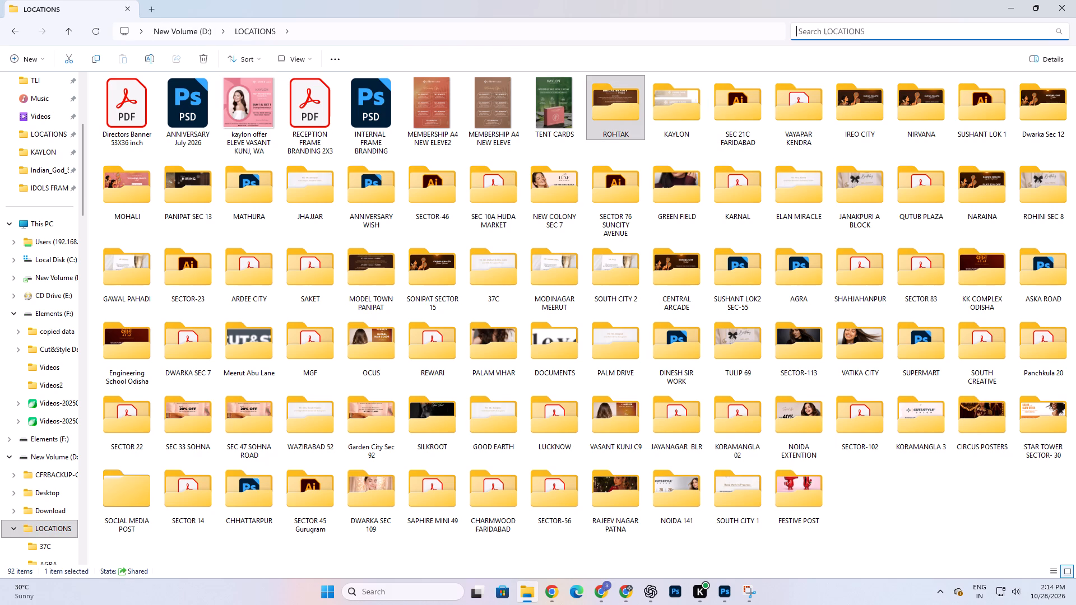
pyautogui.write('fes')
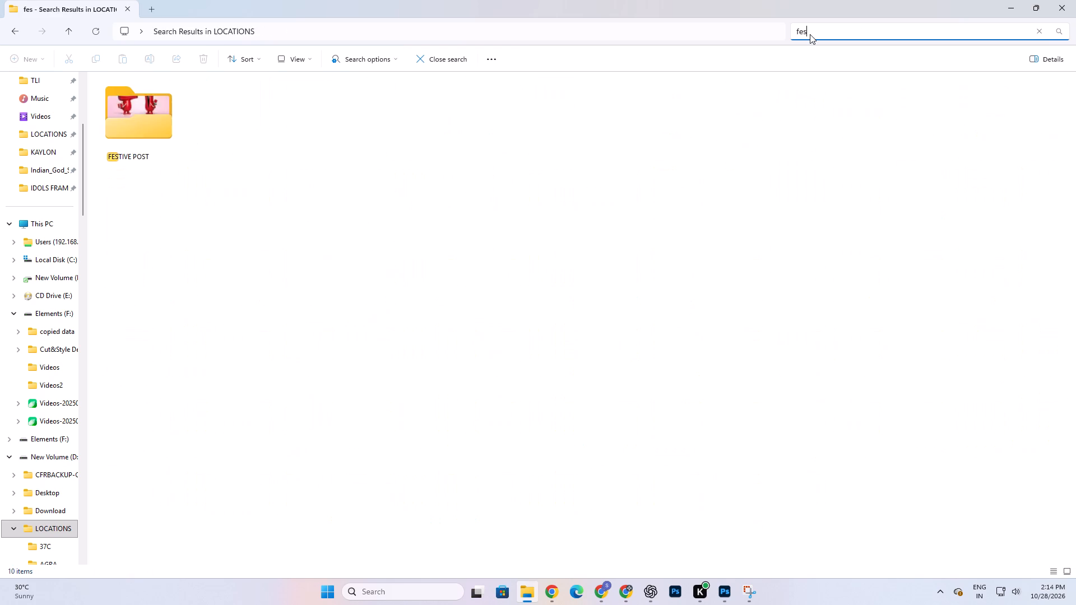
pyautogui.click(147, 136)
pyautogui.doubleClick(147, 136)
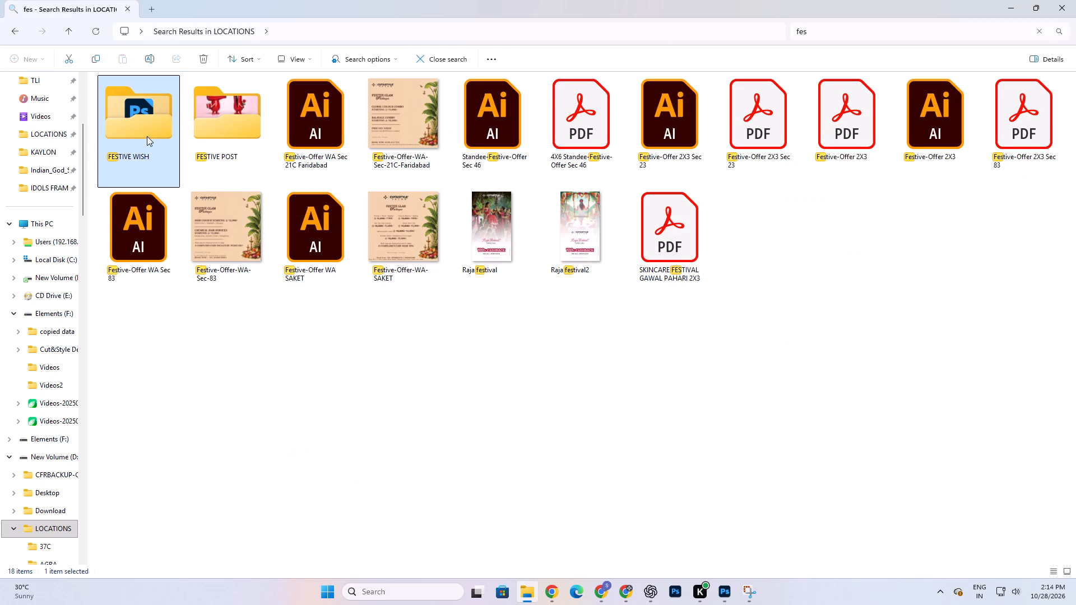
# Open AUG TO DEC WISH STOR.psd in Photoshop and update its text layers for vector-based output.
pyautogui.doubleClick(271, 128)
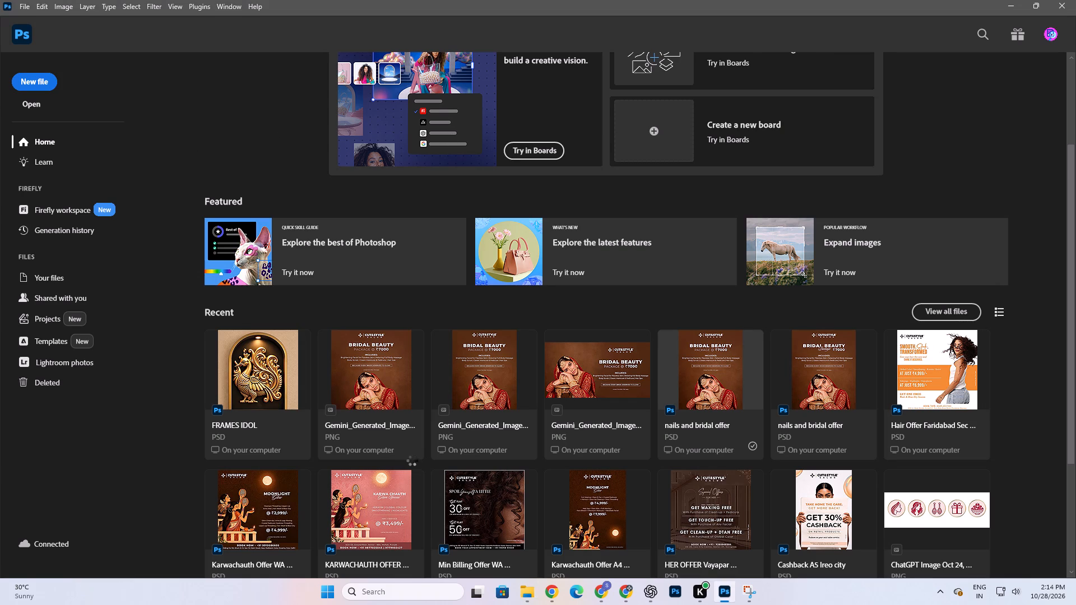
pyautogui.moveTo(533, 236); pyautogui.dragTo(543, 227)
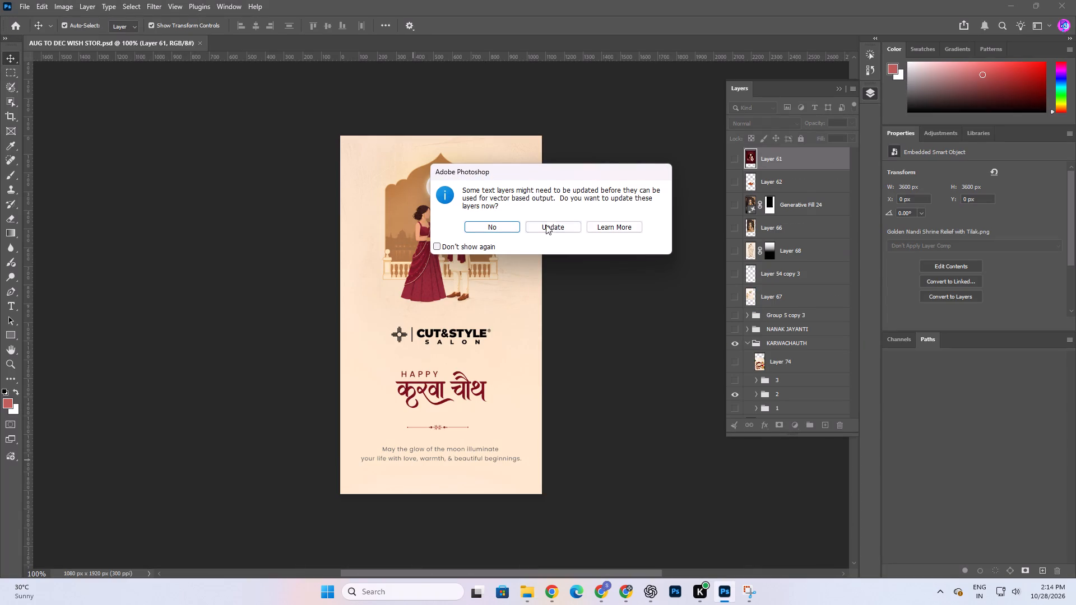
pyautogui.click(550, 222)
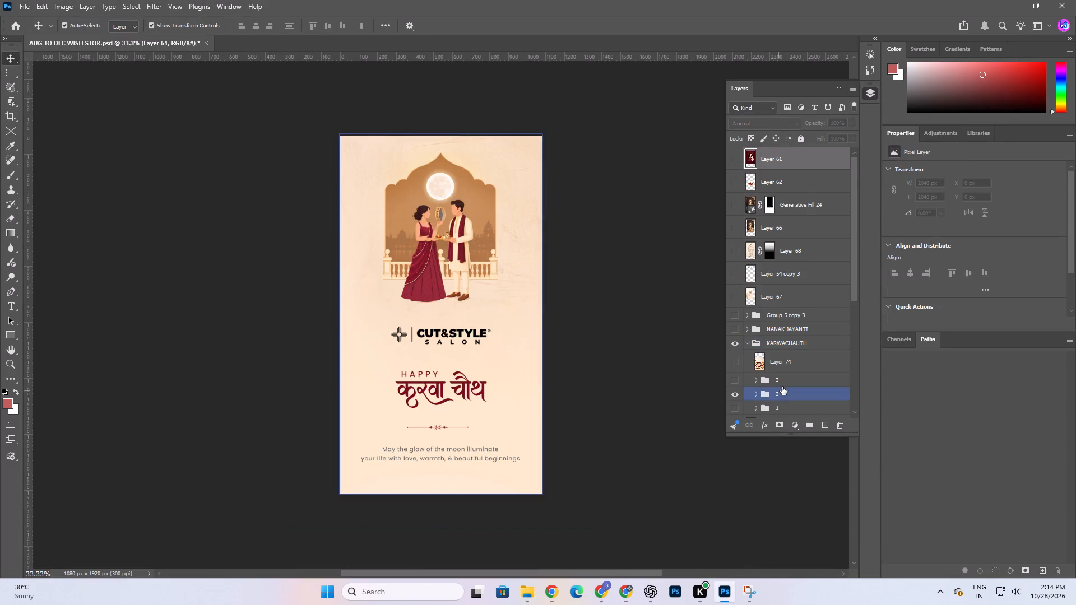
# Hide and delete group 2 inside the KARWACHAUTH group.
pyautogui.scroll(-3, 782, 387)
pyautogui.click(736, 327)
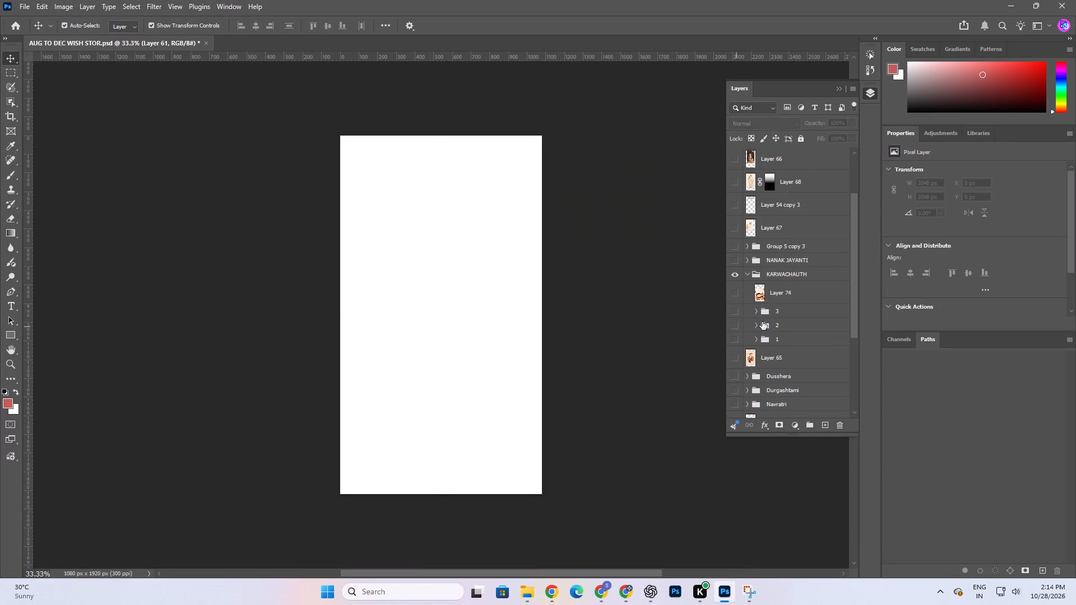
pyautogui.click(790, 324)
pyautogui.press('Delete')
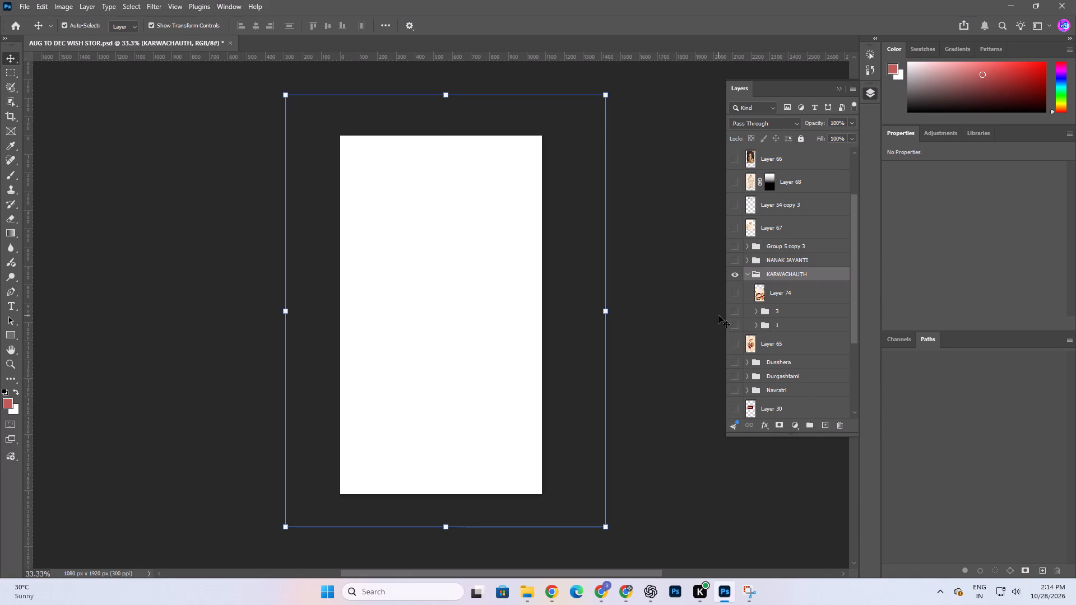
# Preview groups 1 and 3 inside KARWACHAUTH, leaving only 3 switched on, and collapse and hide the KARWACHAUTH group.
pyautogui.click(736, 326)
pyautogui.click(810, 327)
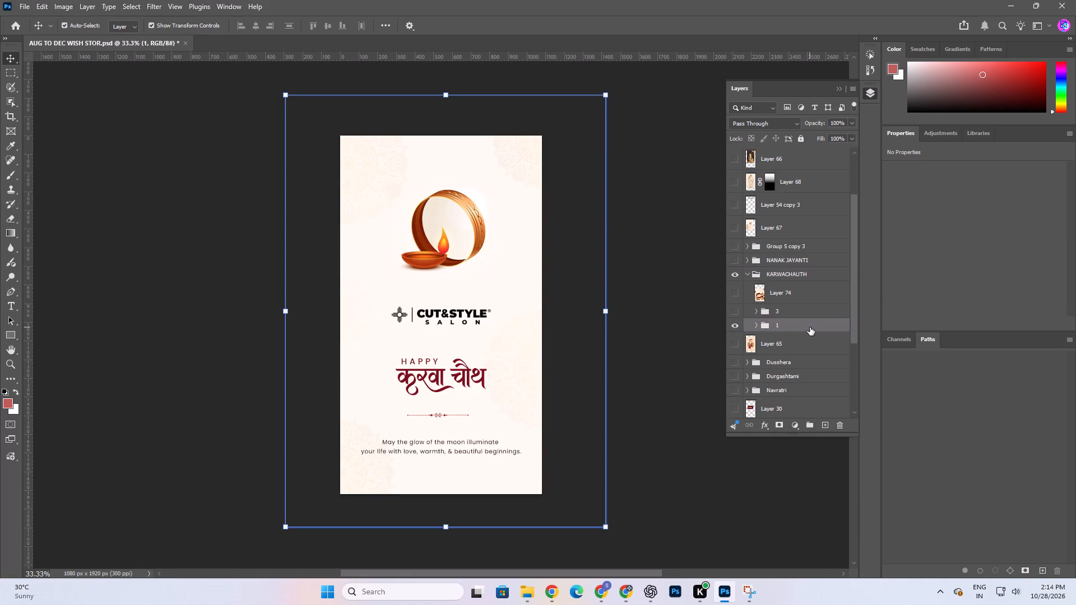
pyautogui.click(732, 322)
pyautogui.click(732, 308)
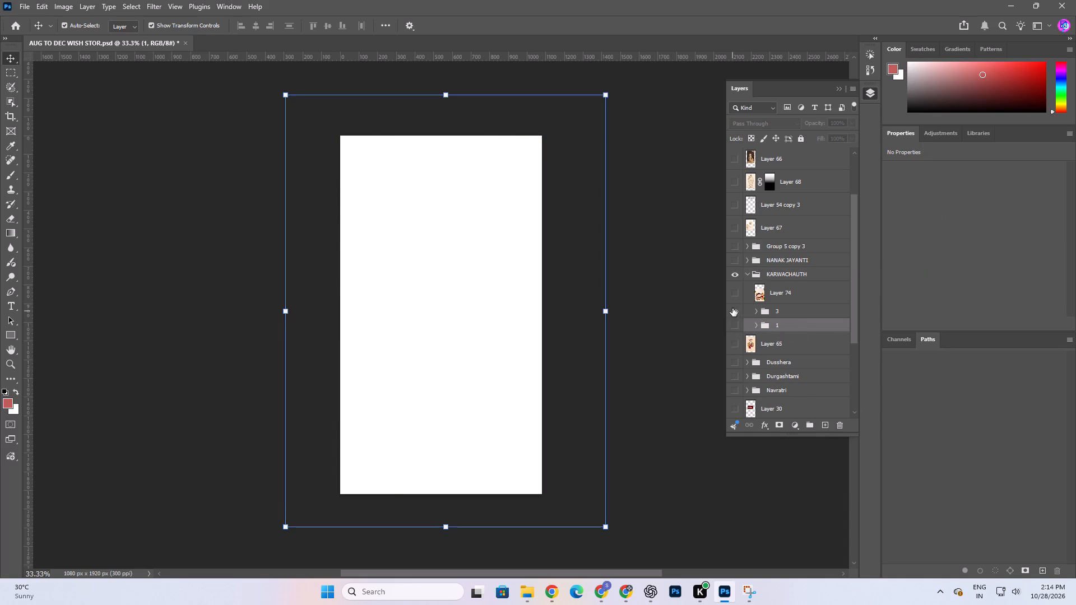
pyautogui.click(694, 312)
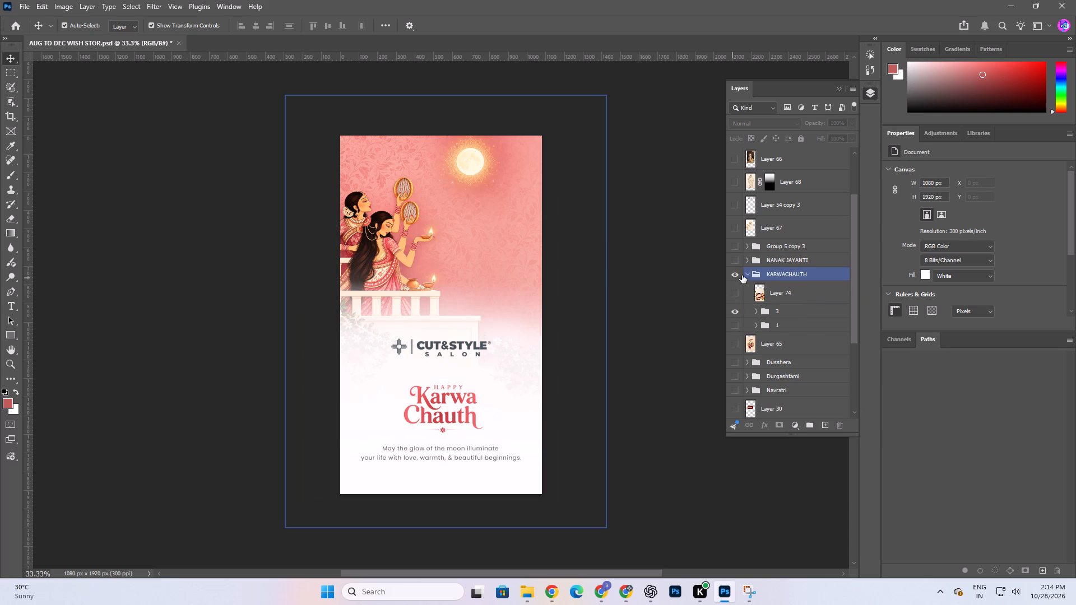
pyautogui.click(748, 274)
pyautogui.click(735, 272)
# Preview the NANAK JAYANTI group and hide it again, and delete the Group 5 copy 3 group above it.
pyautogui.click(735, 259)
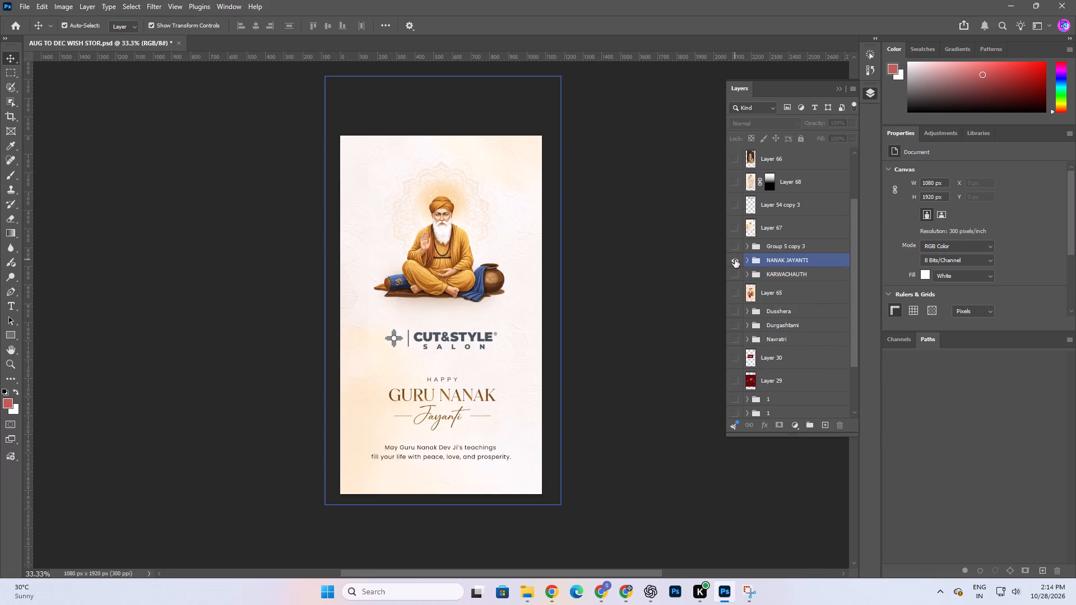
pyautogui.click(735, 259)
pyautogui.click(737, 248)
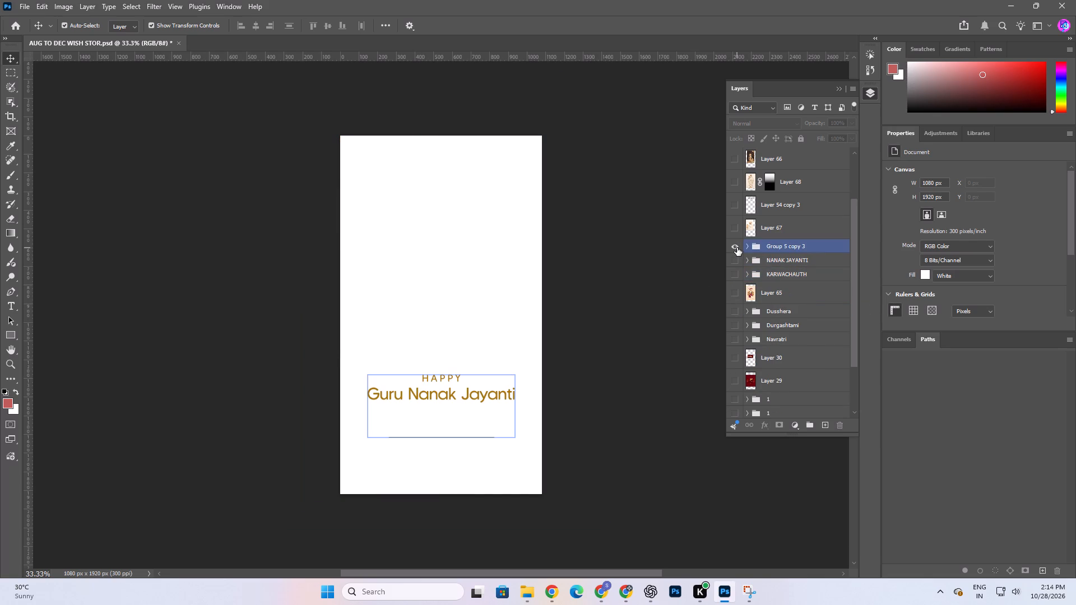
pyautogui.click(773, 250)
pyautogui.press('Delete')
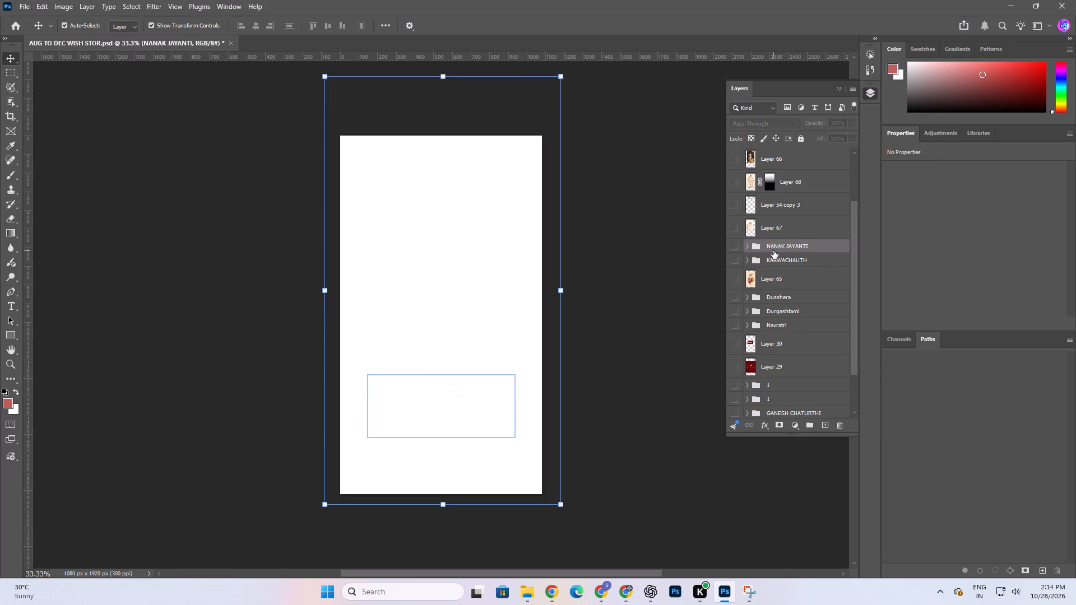